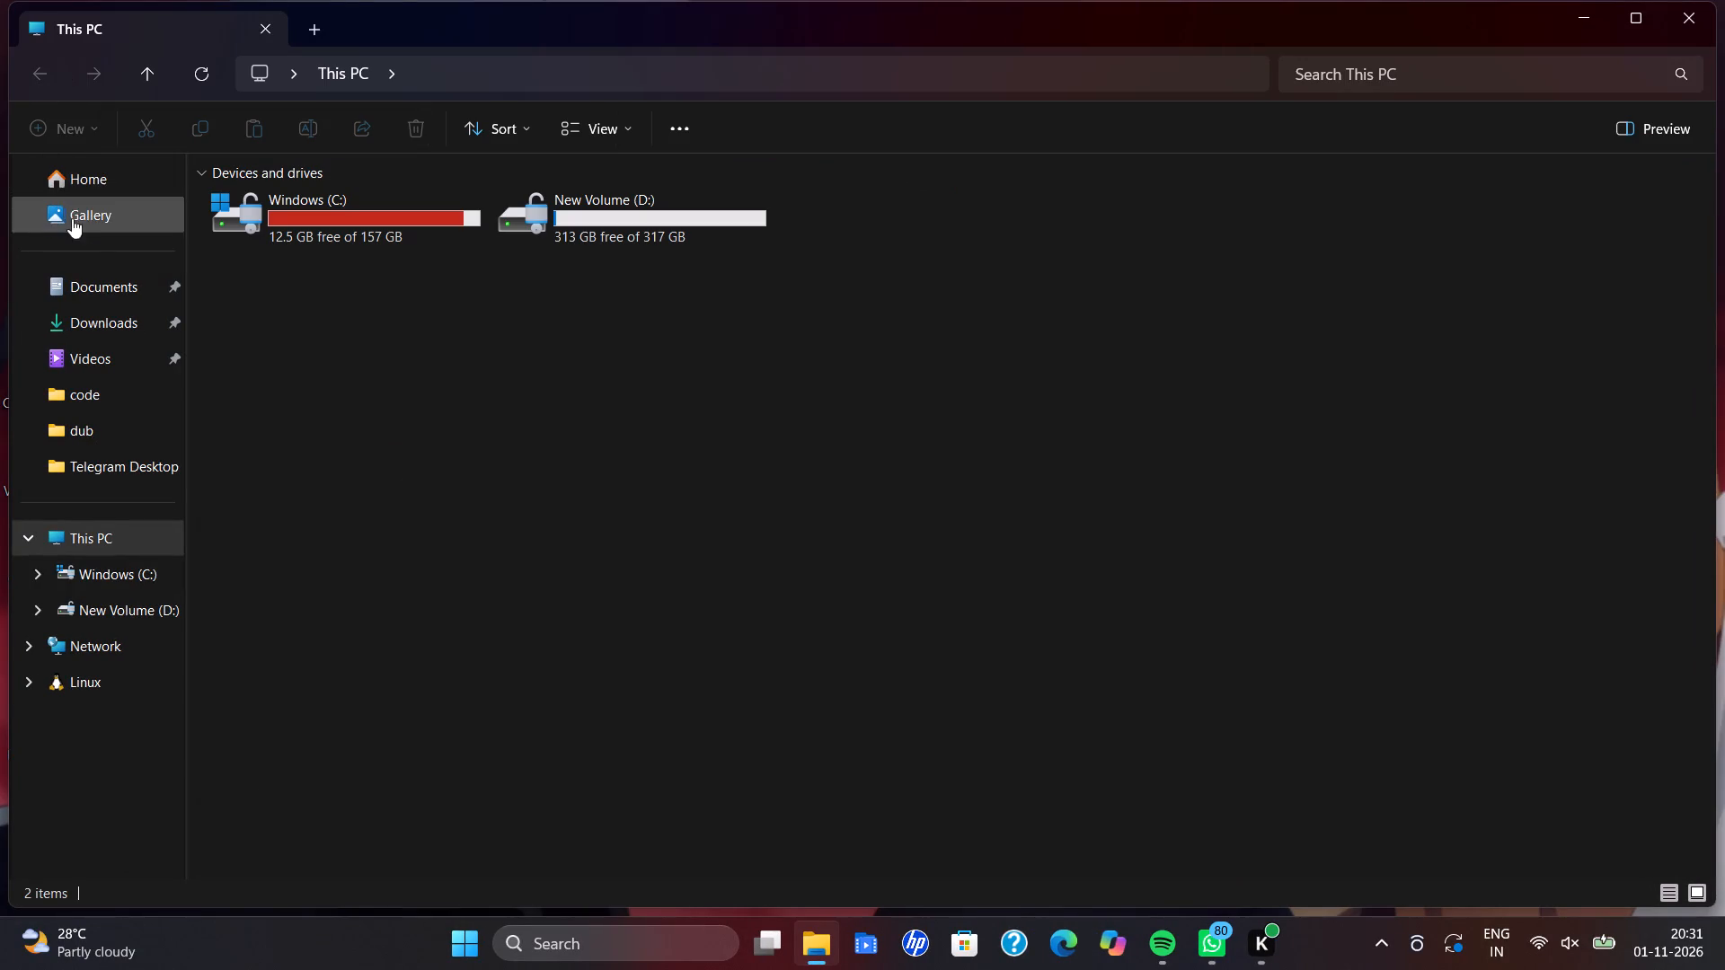
# Search the Documents folder for "lead".
pyautogui.click(110, 290)
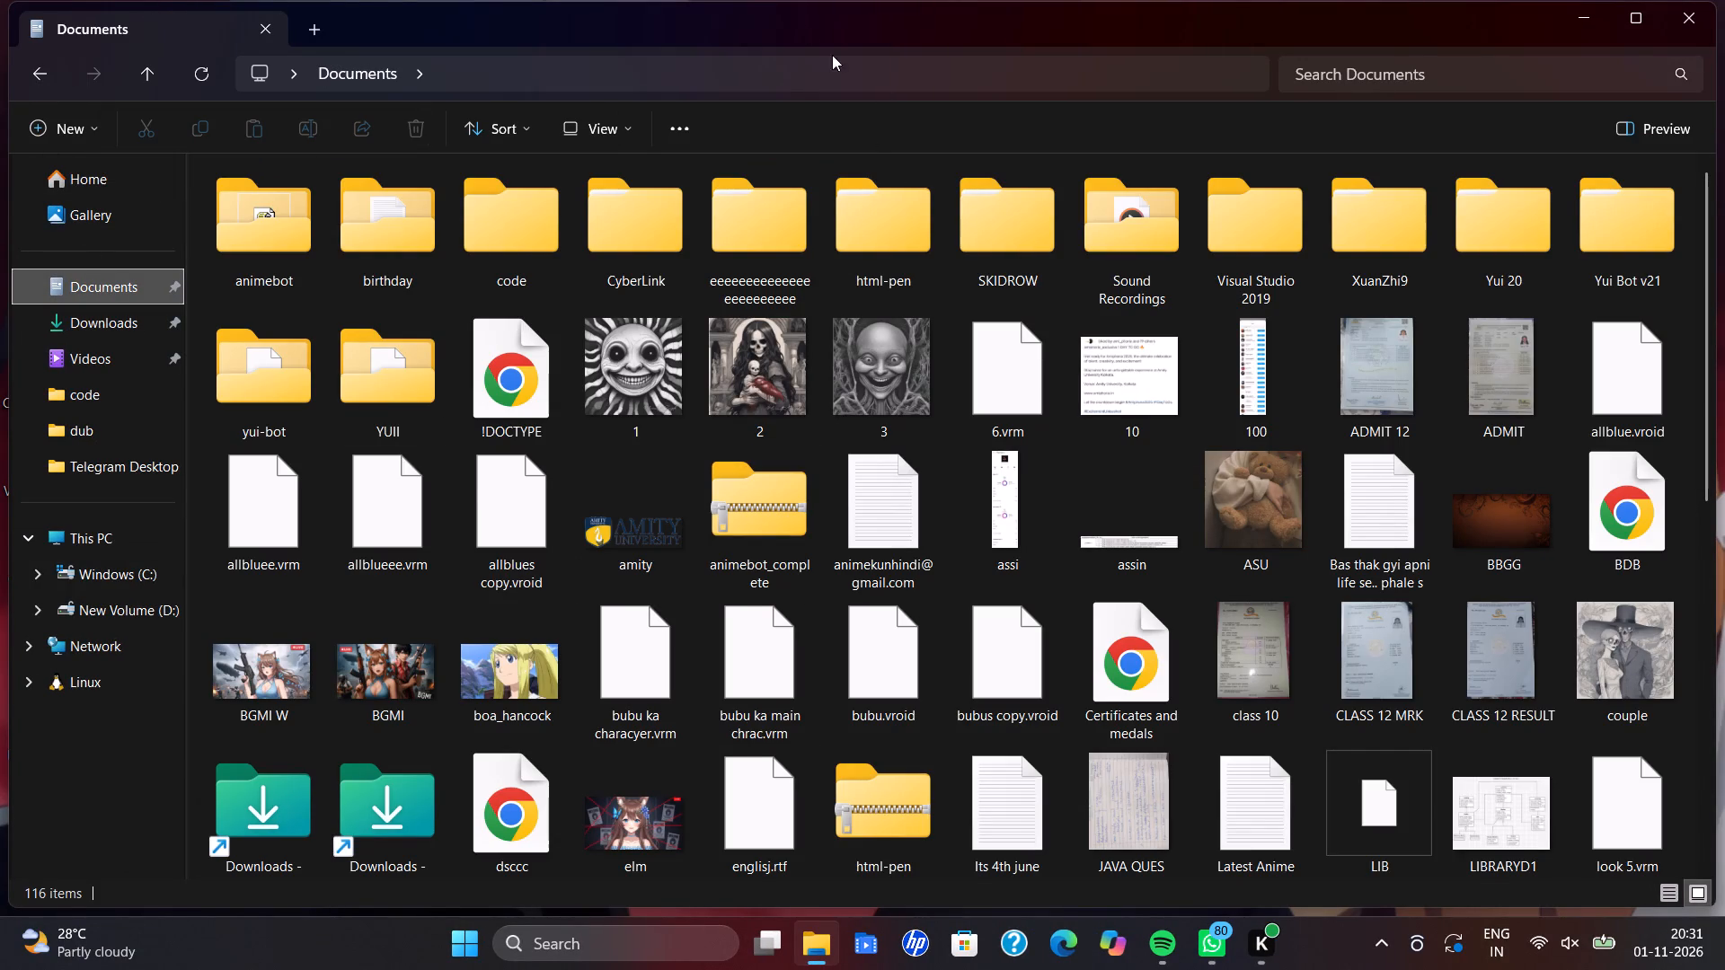
pyautogui.click(1424, 79)
pyautogui.press('l')
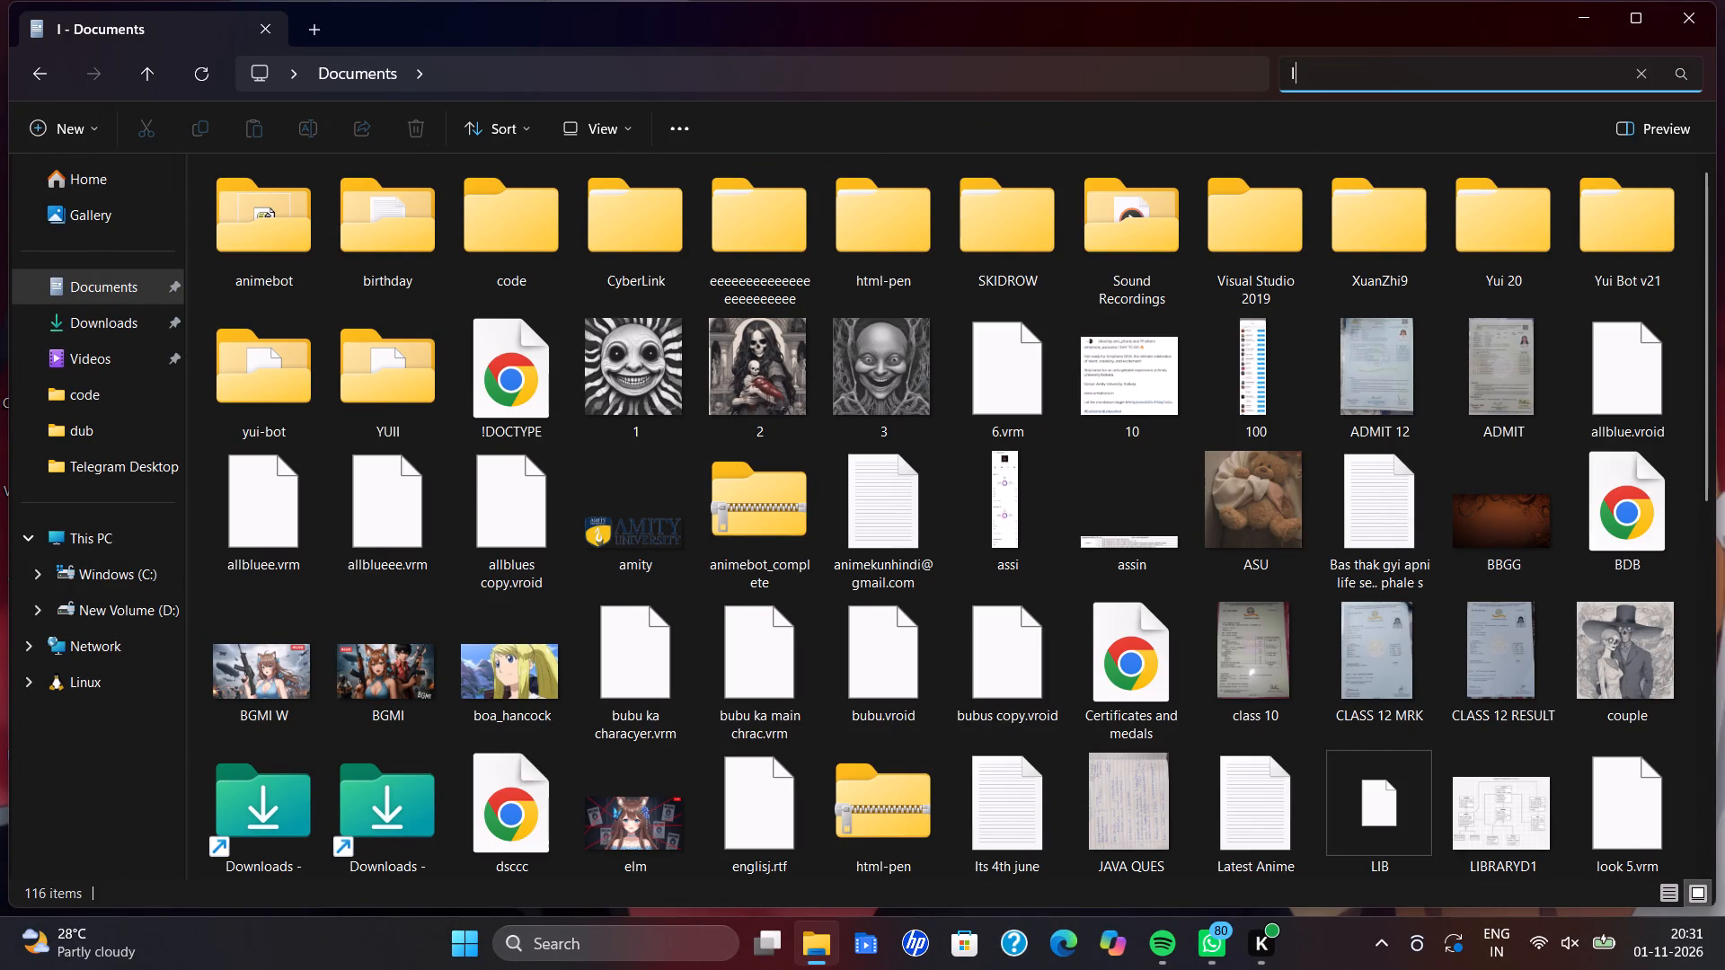
pyautogui.press('e')
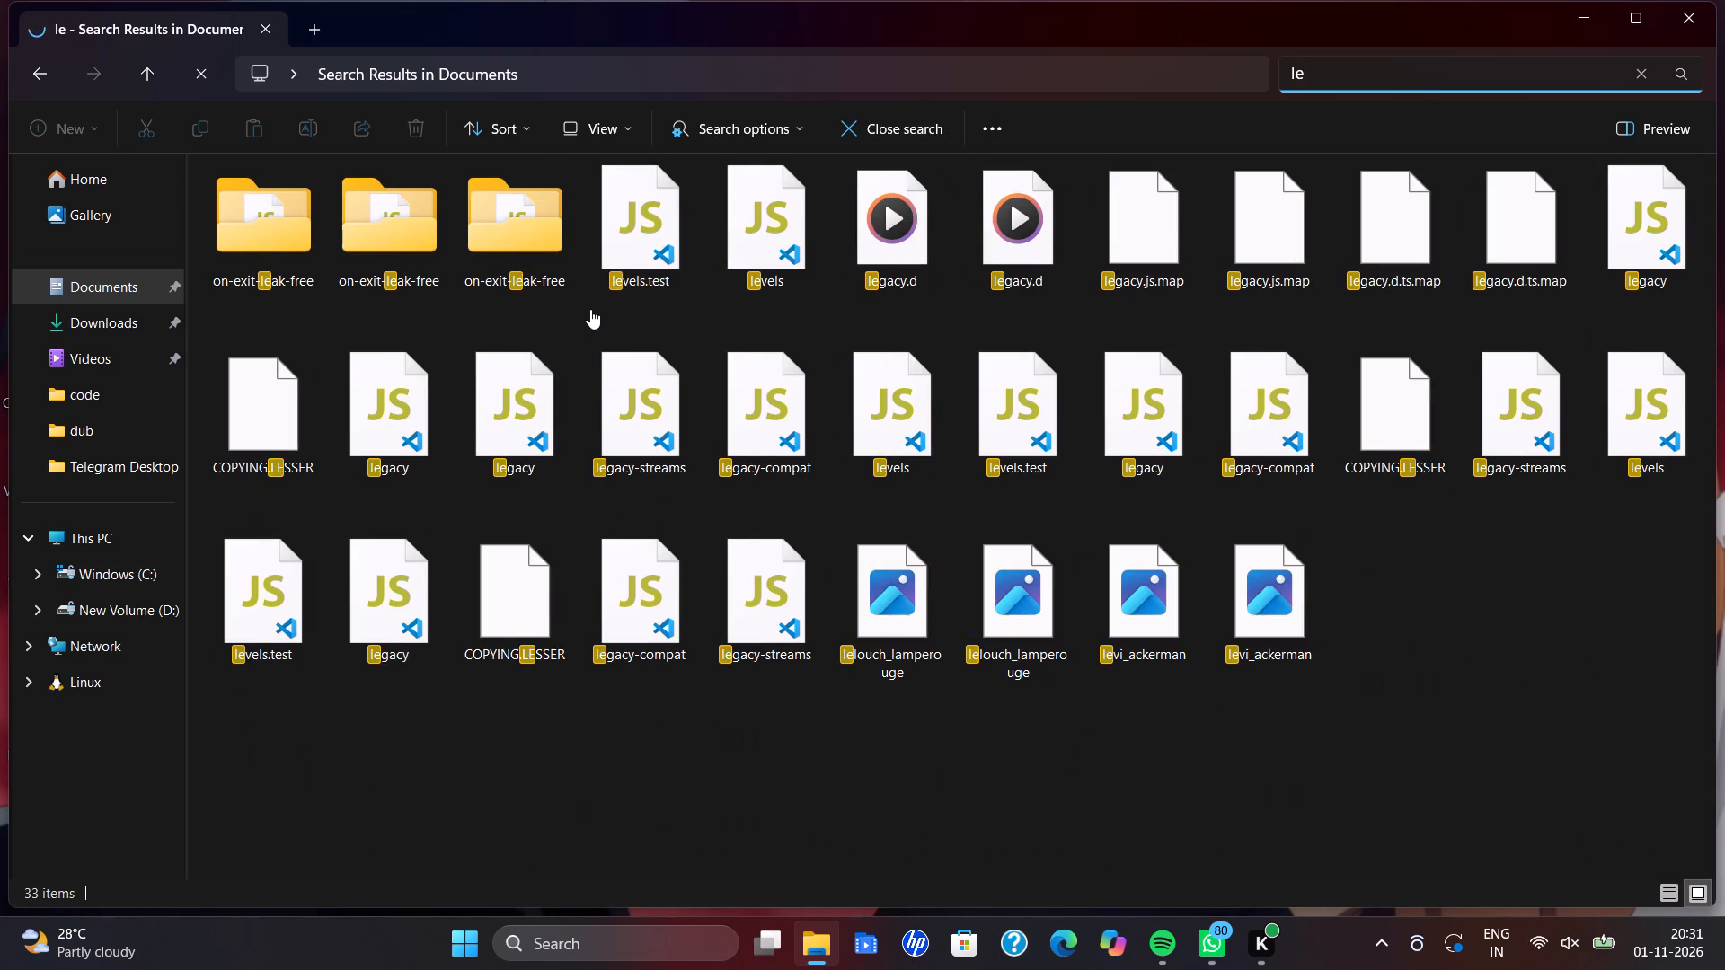
pyautogui.press('a')
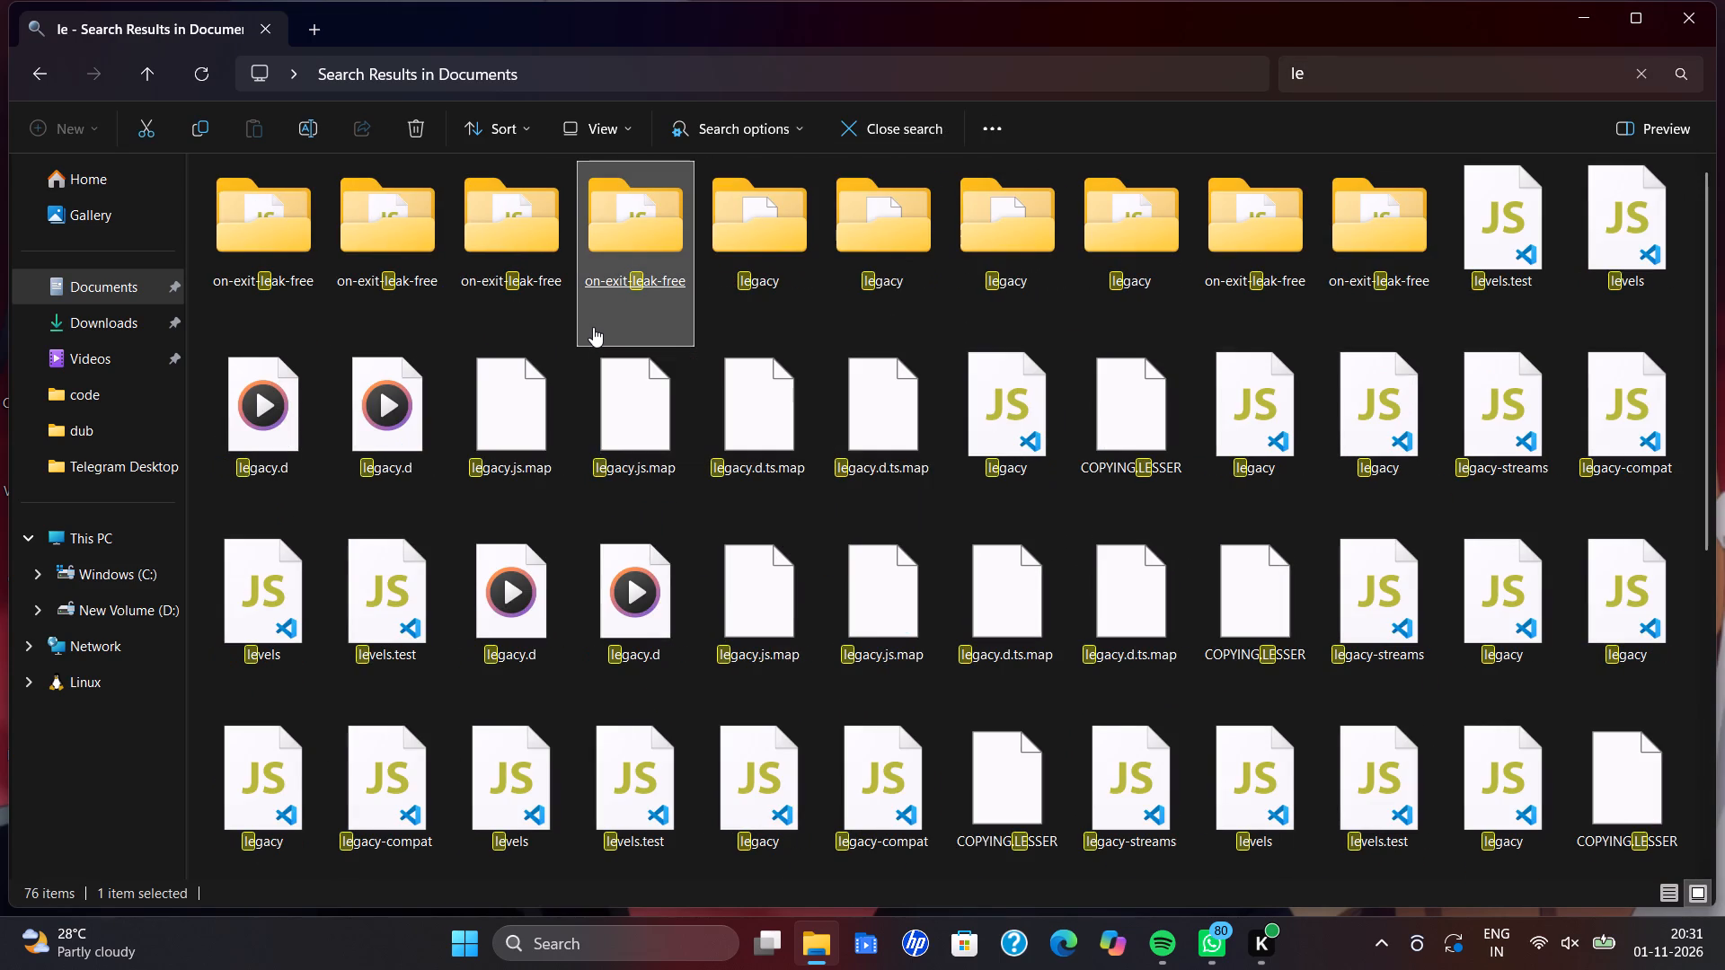
pyautogui.press('d')
pyautogui.click(1319, 84)
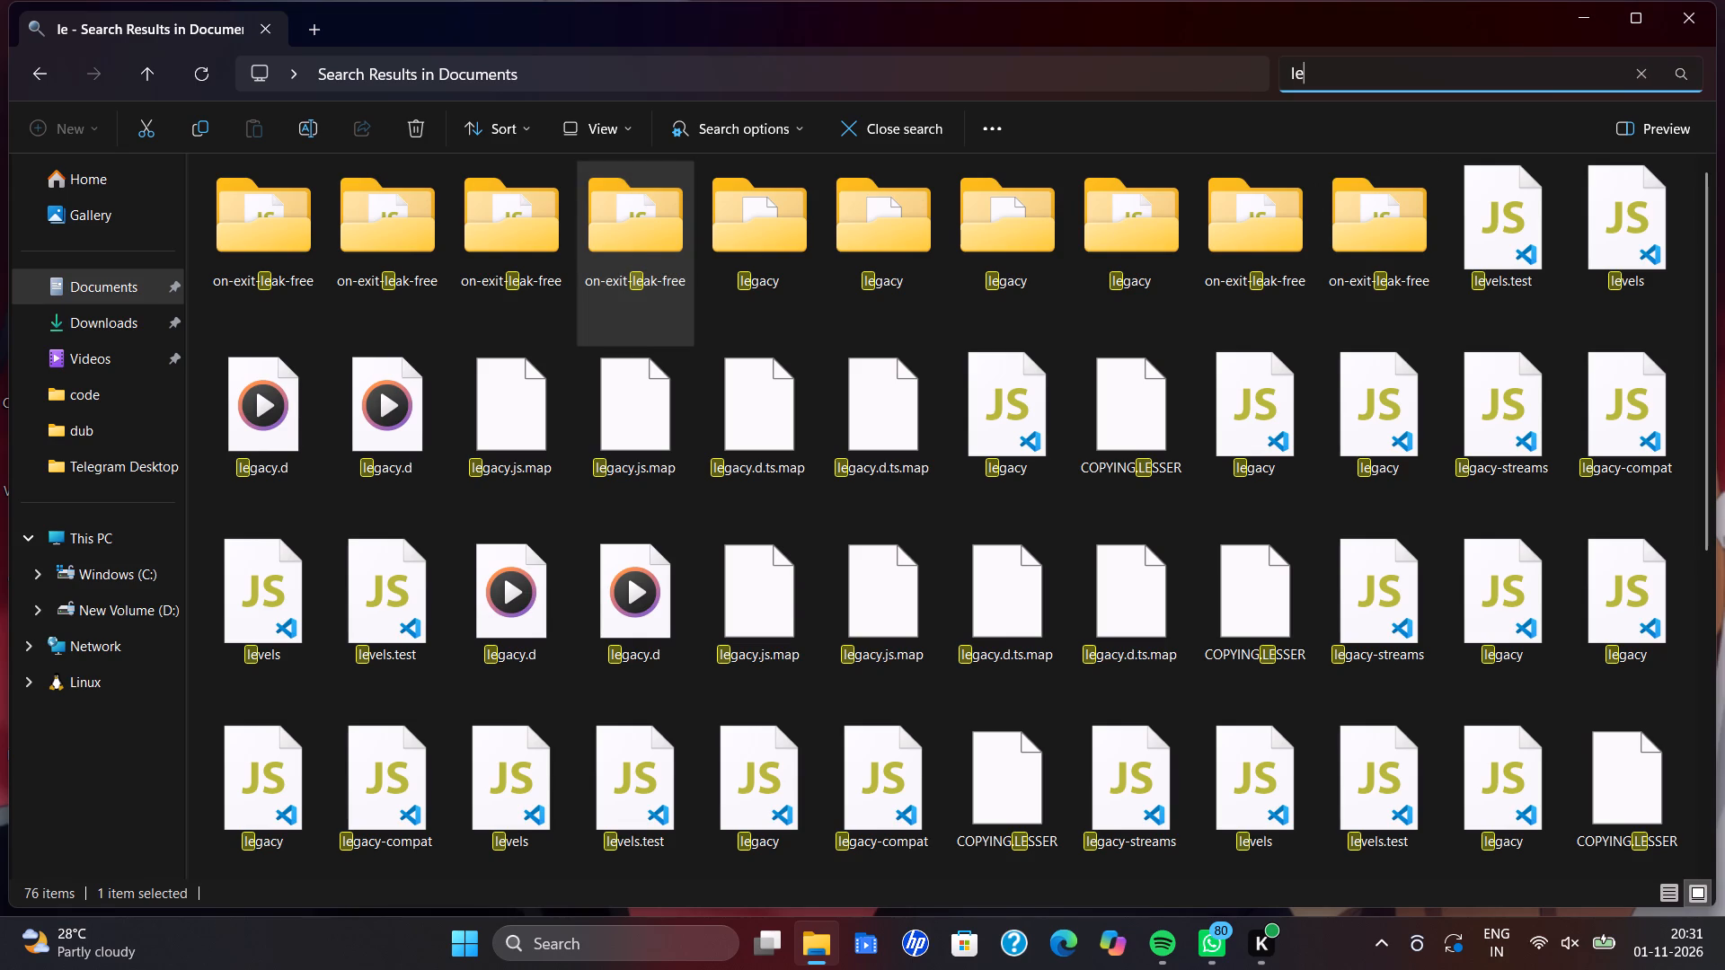
pyautogui.write('ad')
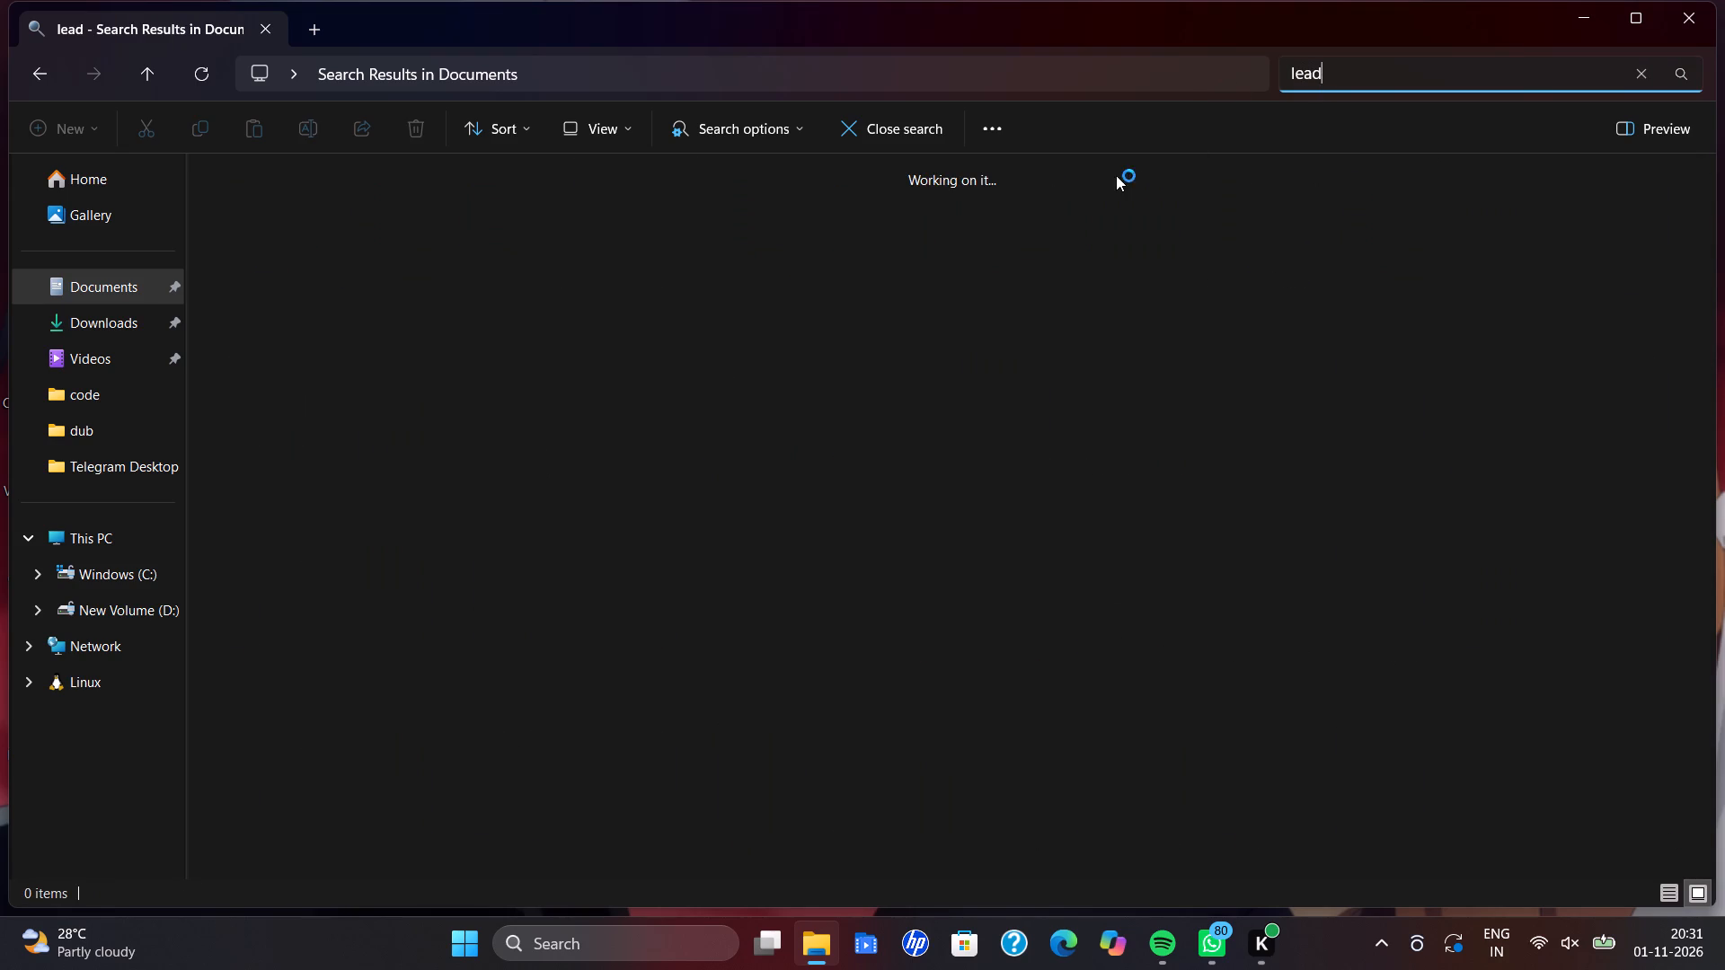
pyautogui.scroll(1, 1008, 188)
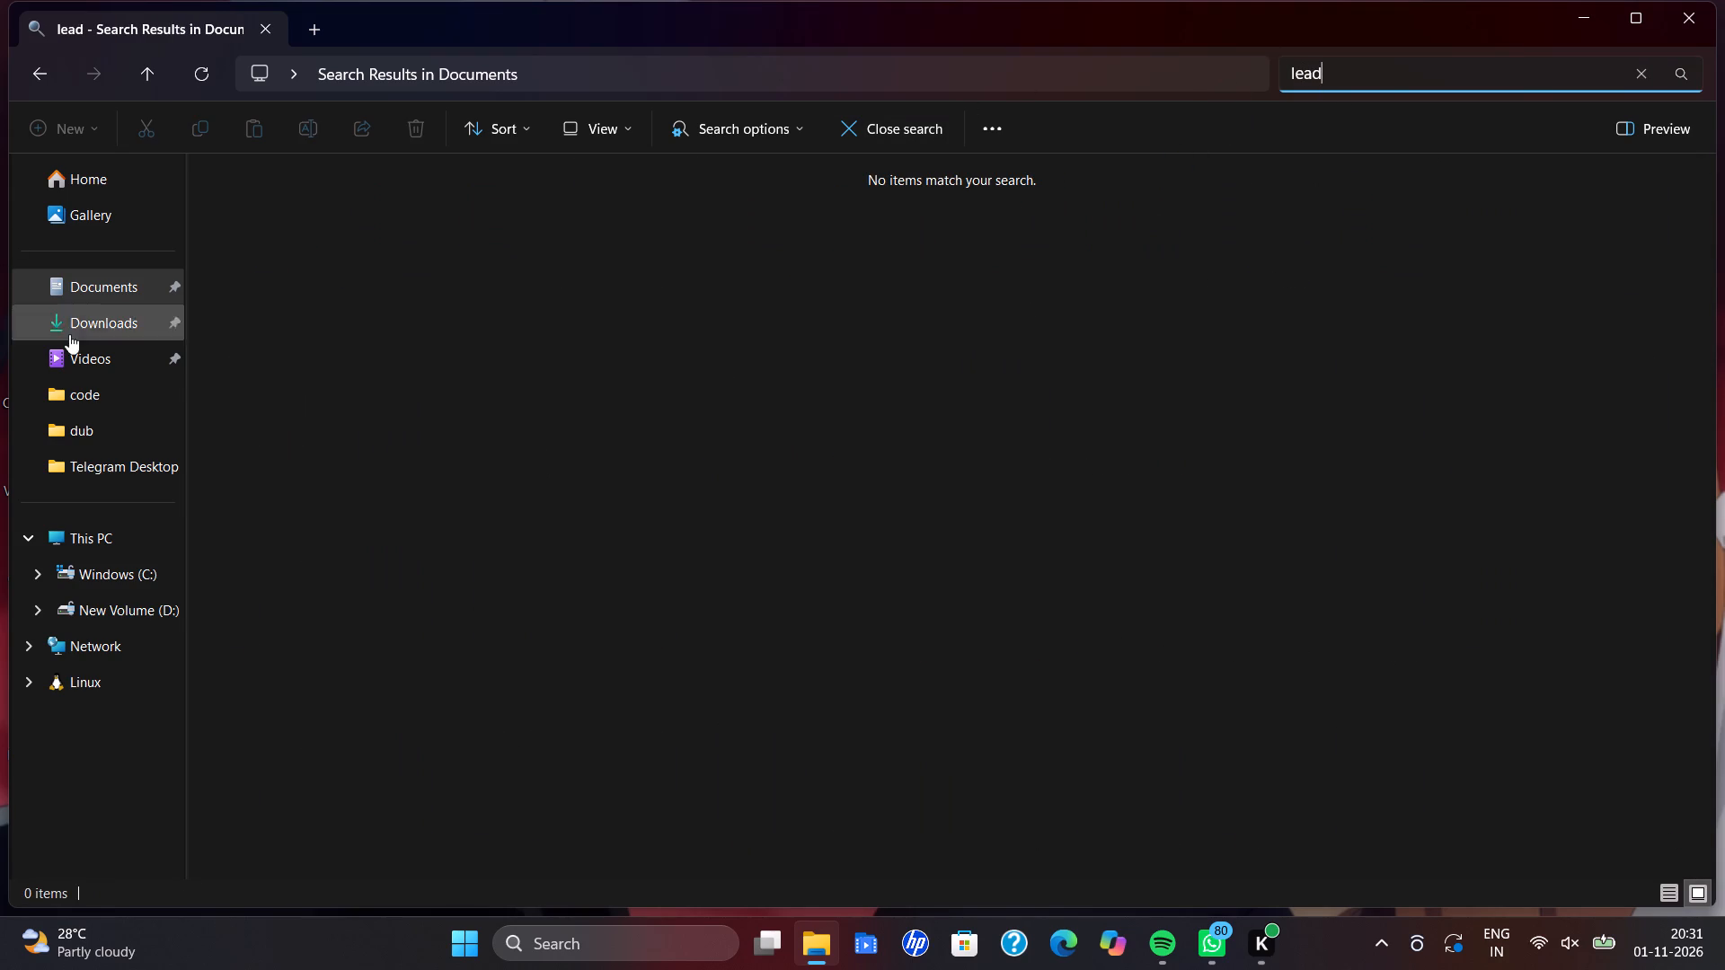
# Look through the Downloads folder for the leads files, down to the smallest files at the end.
pyautogui.click(104, 339)
pyautogui.scroll(-1, 349, 310)
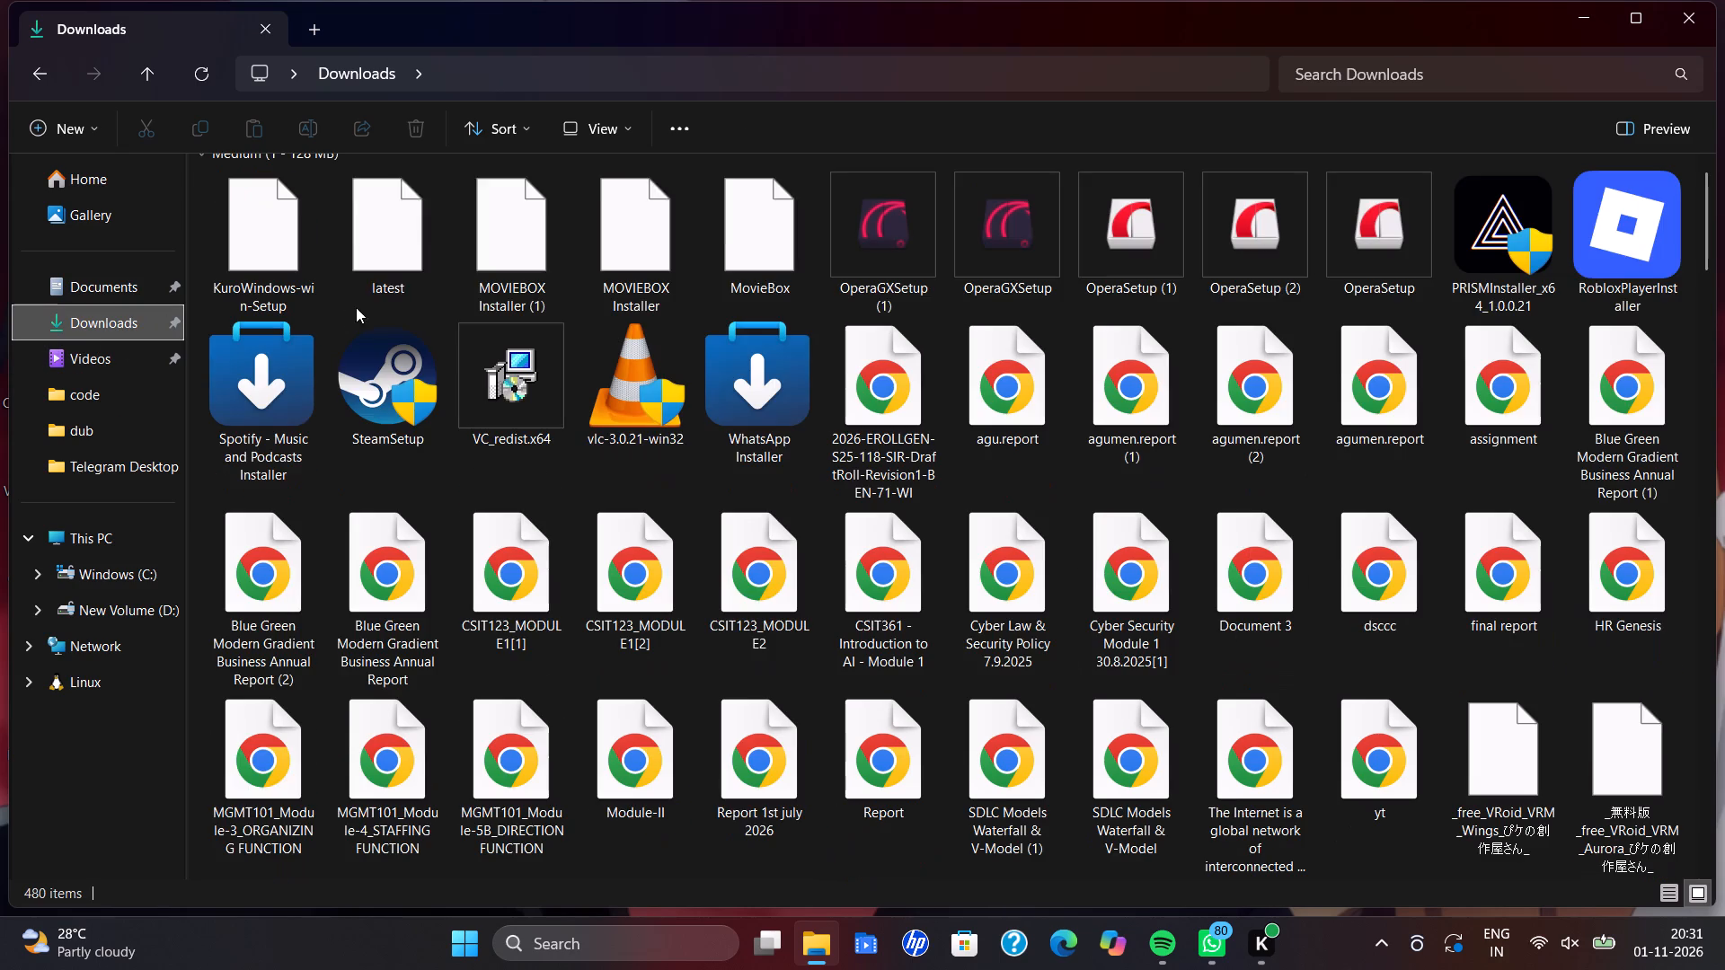
pyautogui.scroll(-1, 1353, 327)
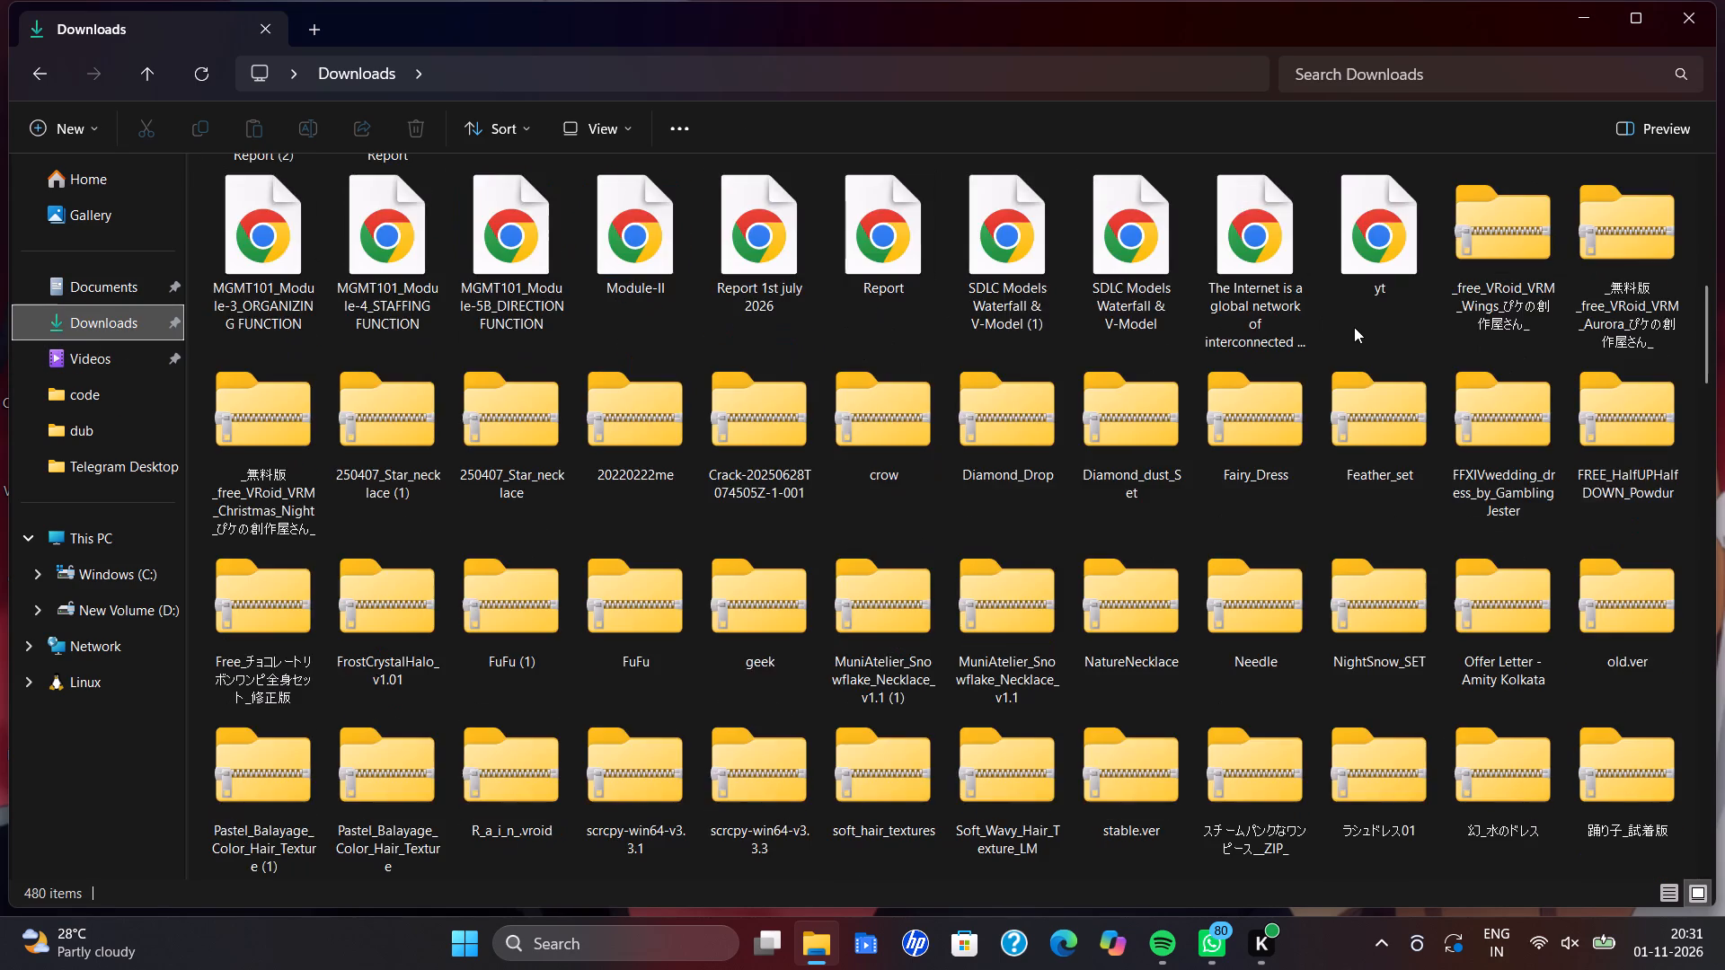
pyautogui.scroll(-7, 1322, 348)
pyautogui.scroll(4, 1315, 357)
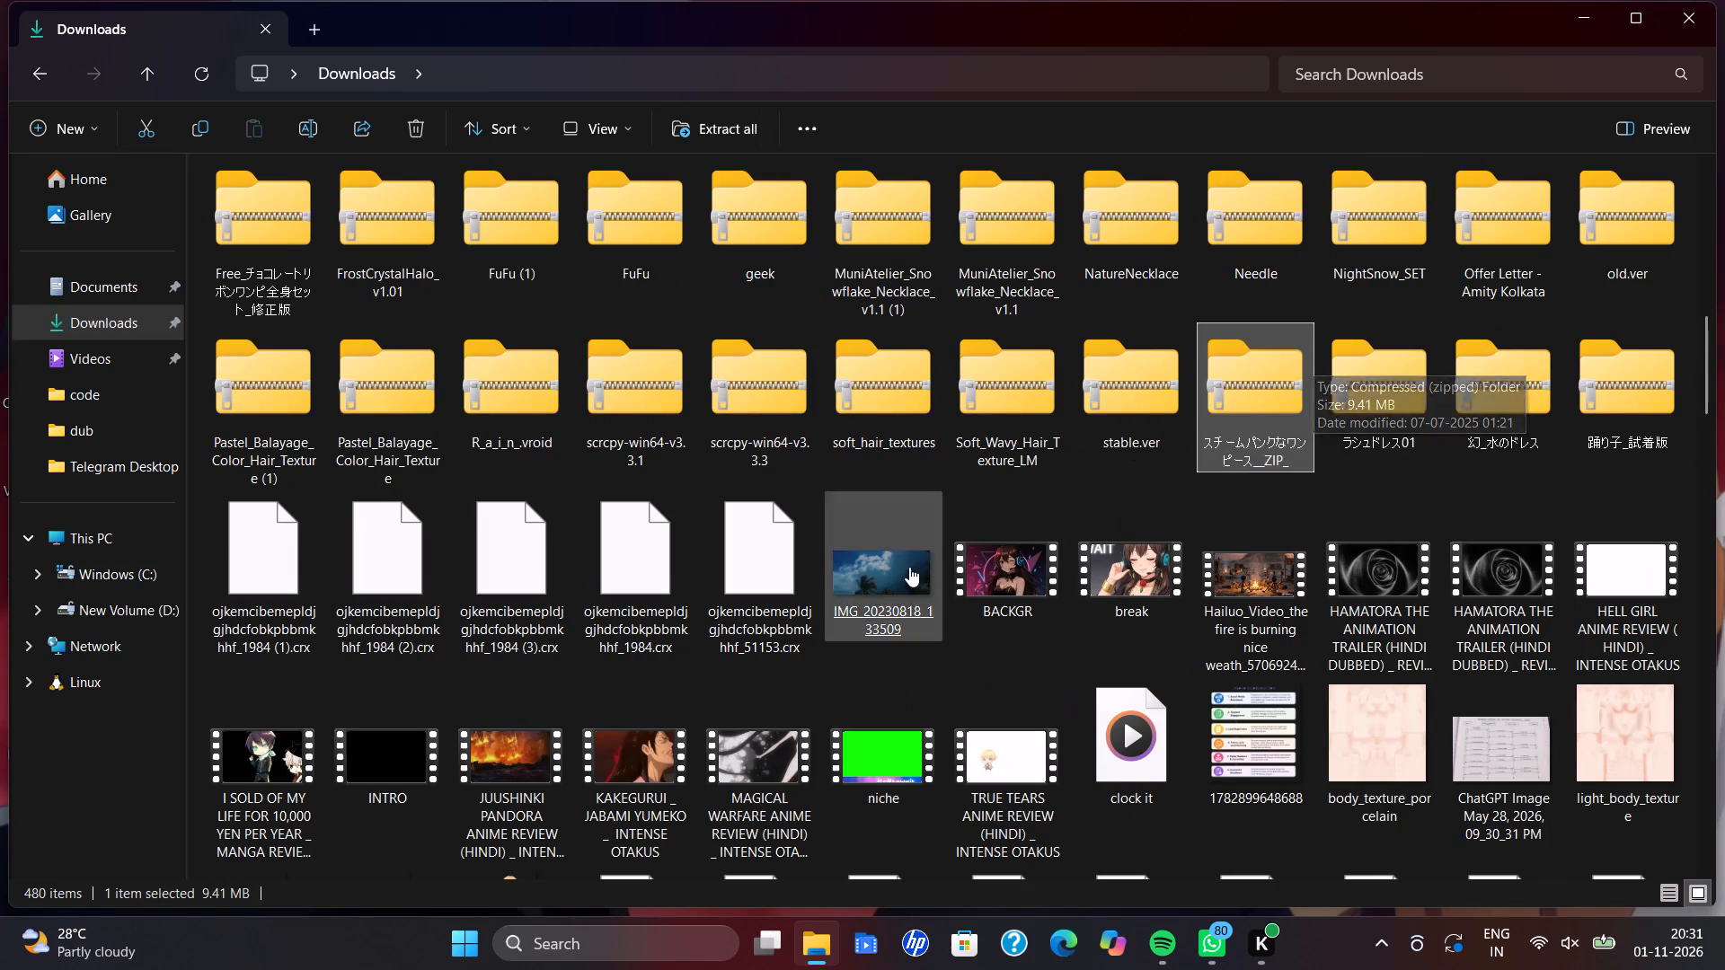
pyautogui.scroll(-19, 908, 568)
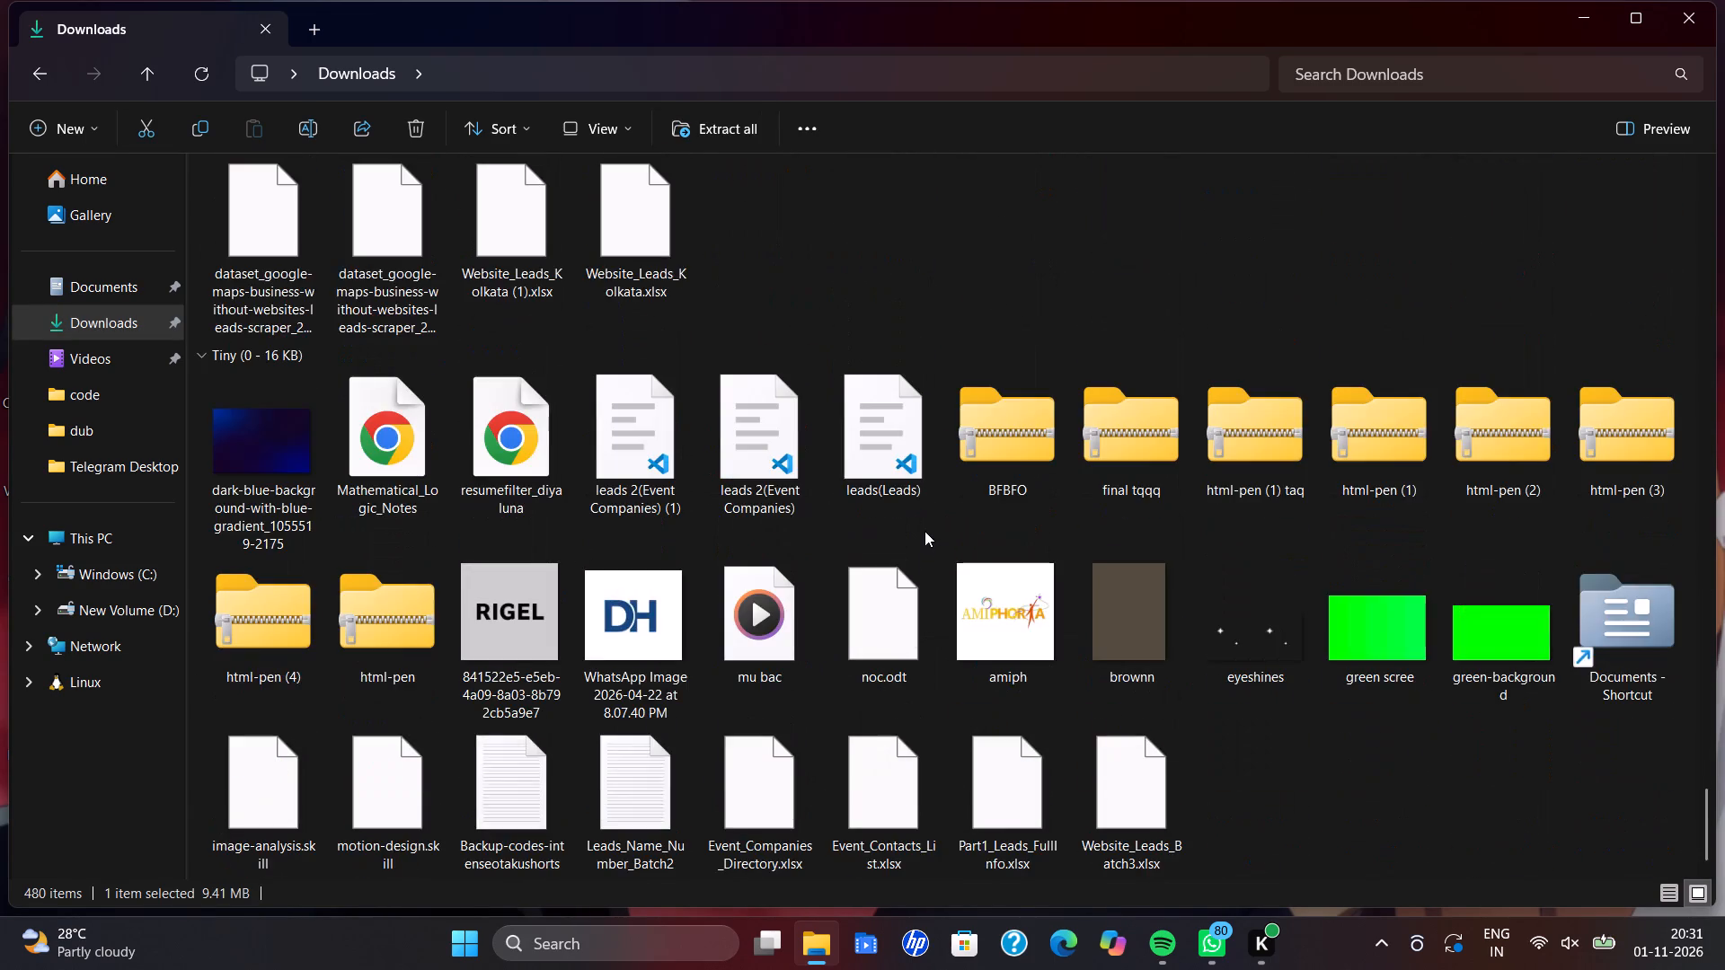
pyautogui.scroll(3, 924, 529)
pyautogui.scroll(-3, 922, 533)
pyautogui.scroll(1, 922, 534)
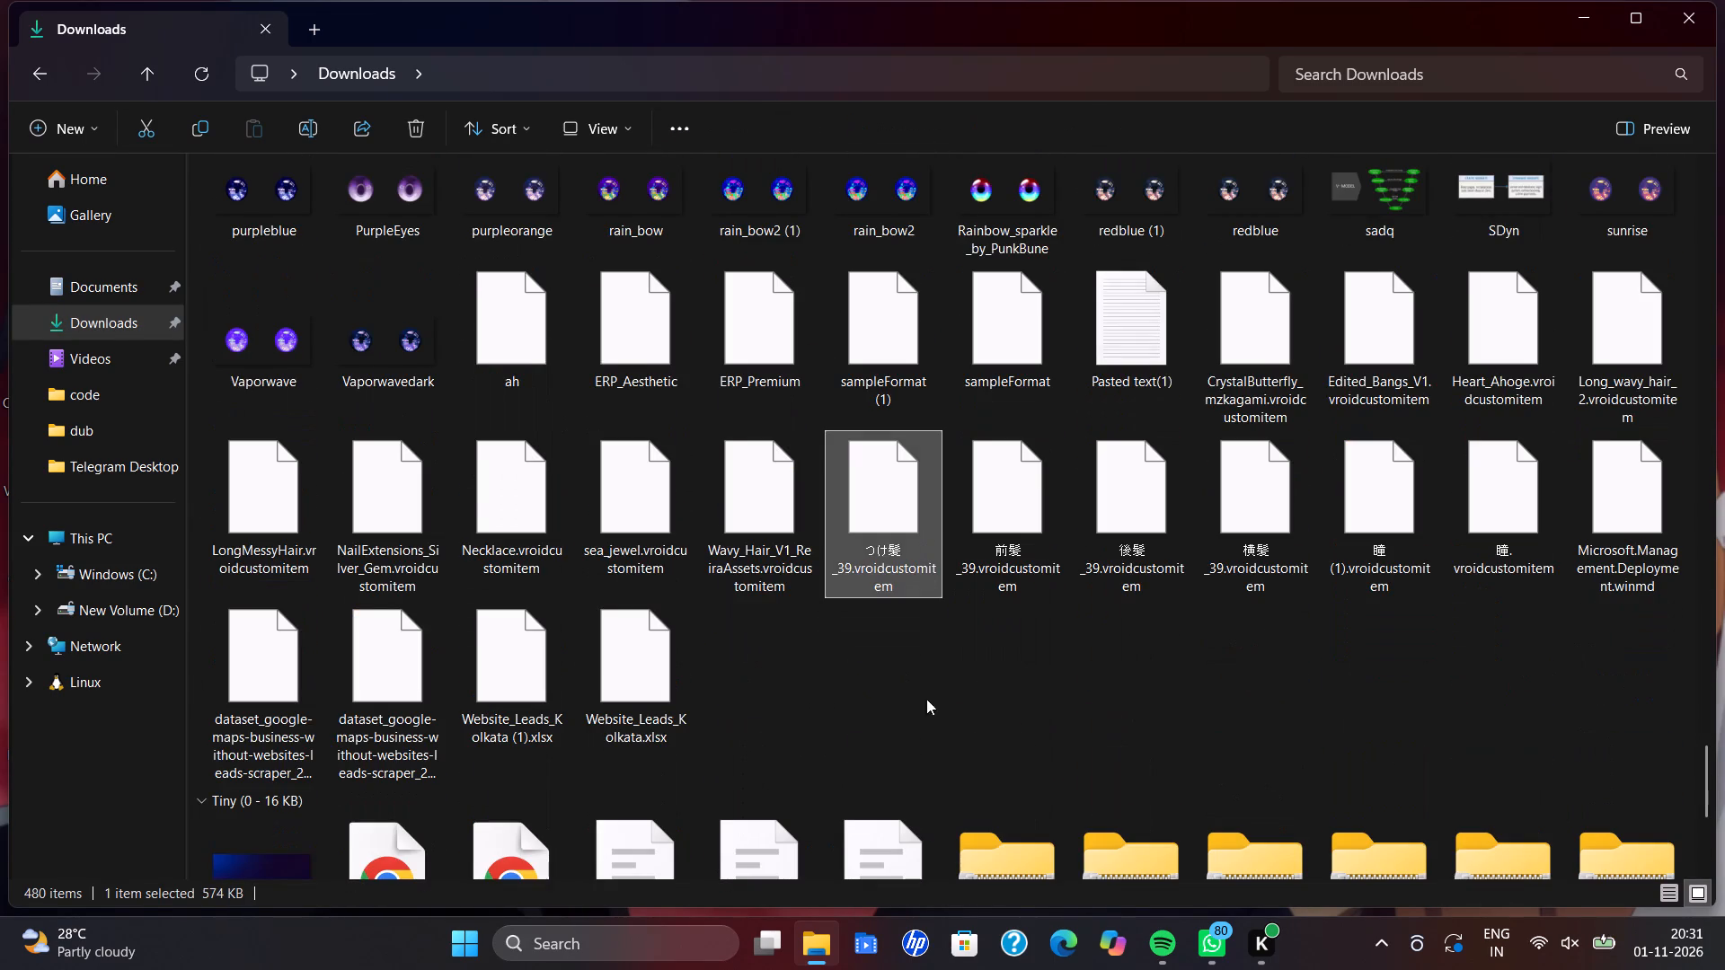
pyautogui.scroll(-3, 897, 671)
pyautogui.scroll(-3, 1034, 359)
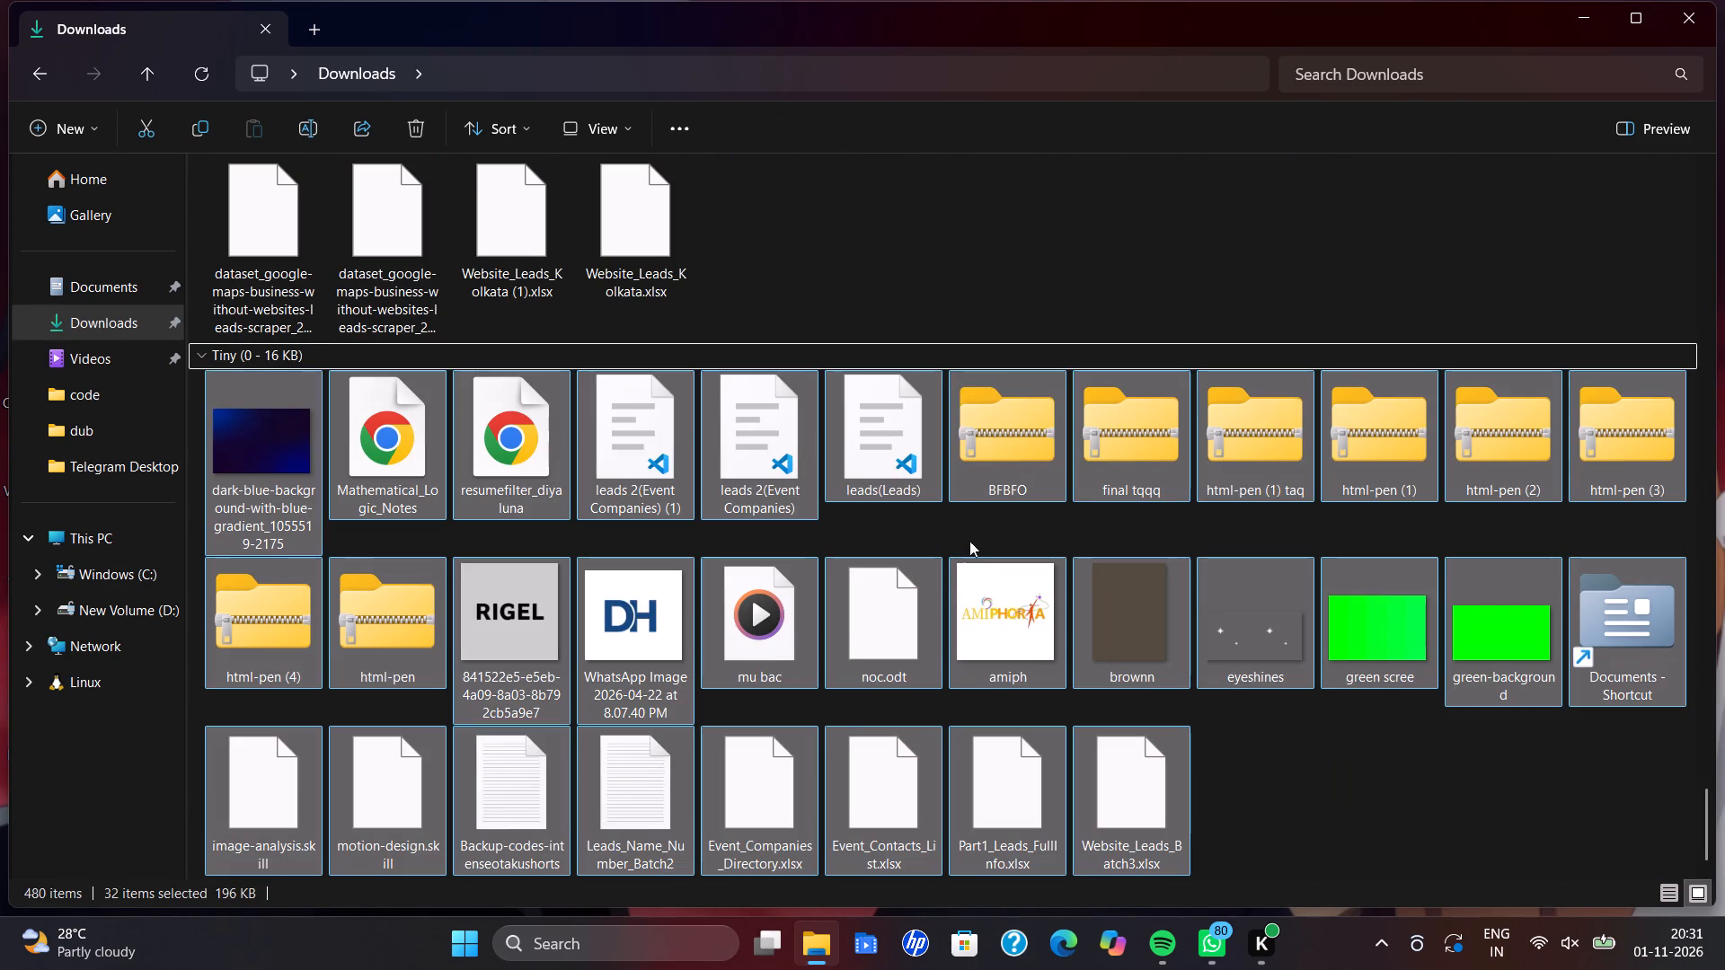
pyautogui.click(900, 263)
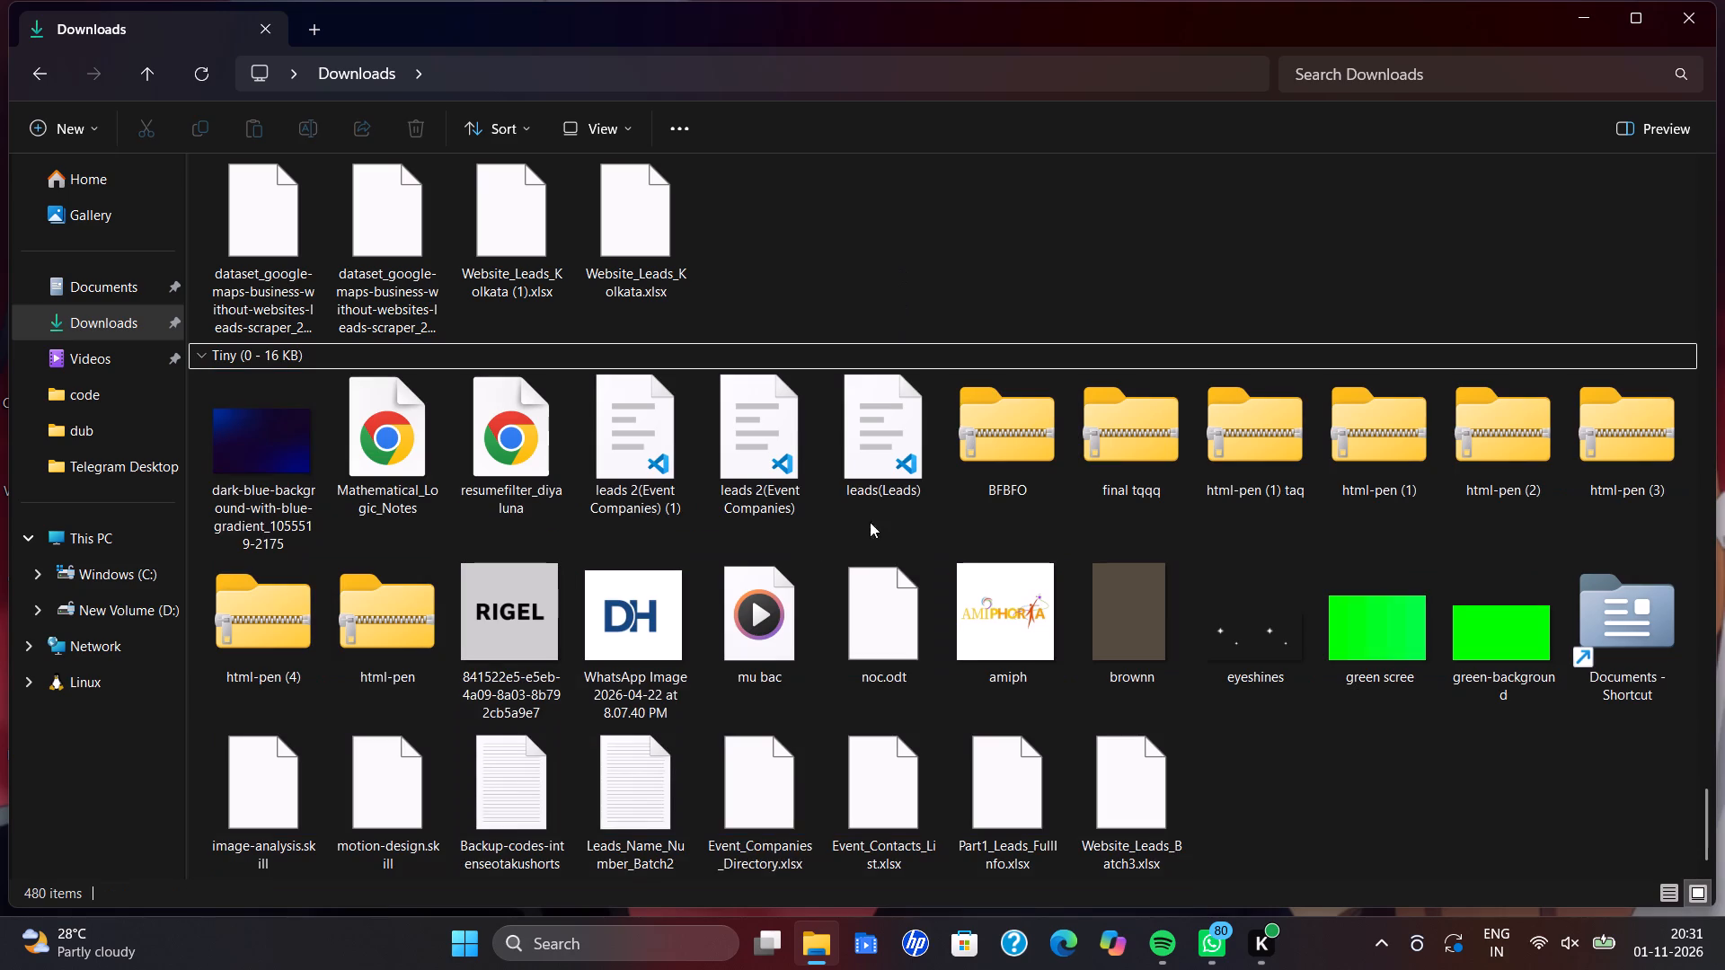
# Open the Leads_Name_Number_Batch2 text file from Downloads to check its contents, and close it.
pyautogui.click(643, 809)
pyautogui.click(643, 809)
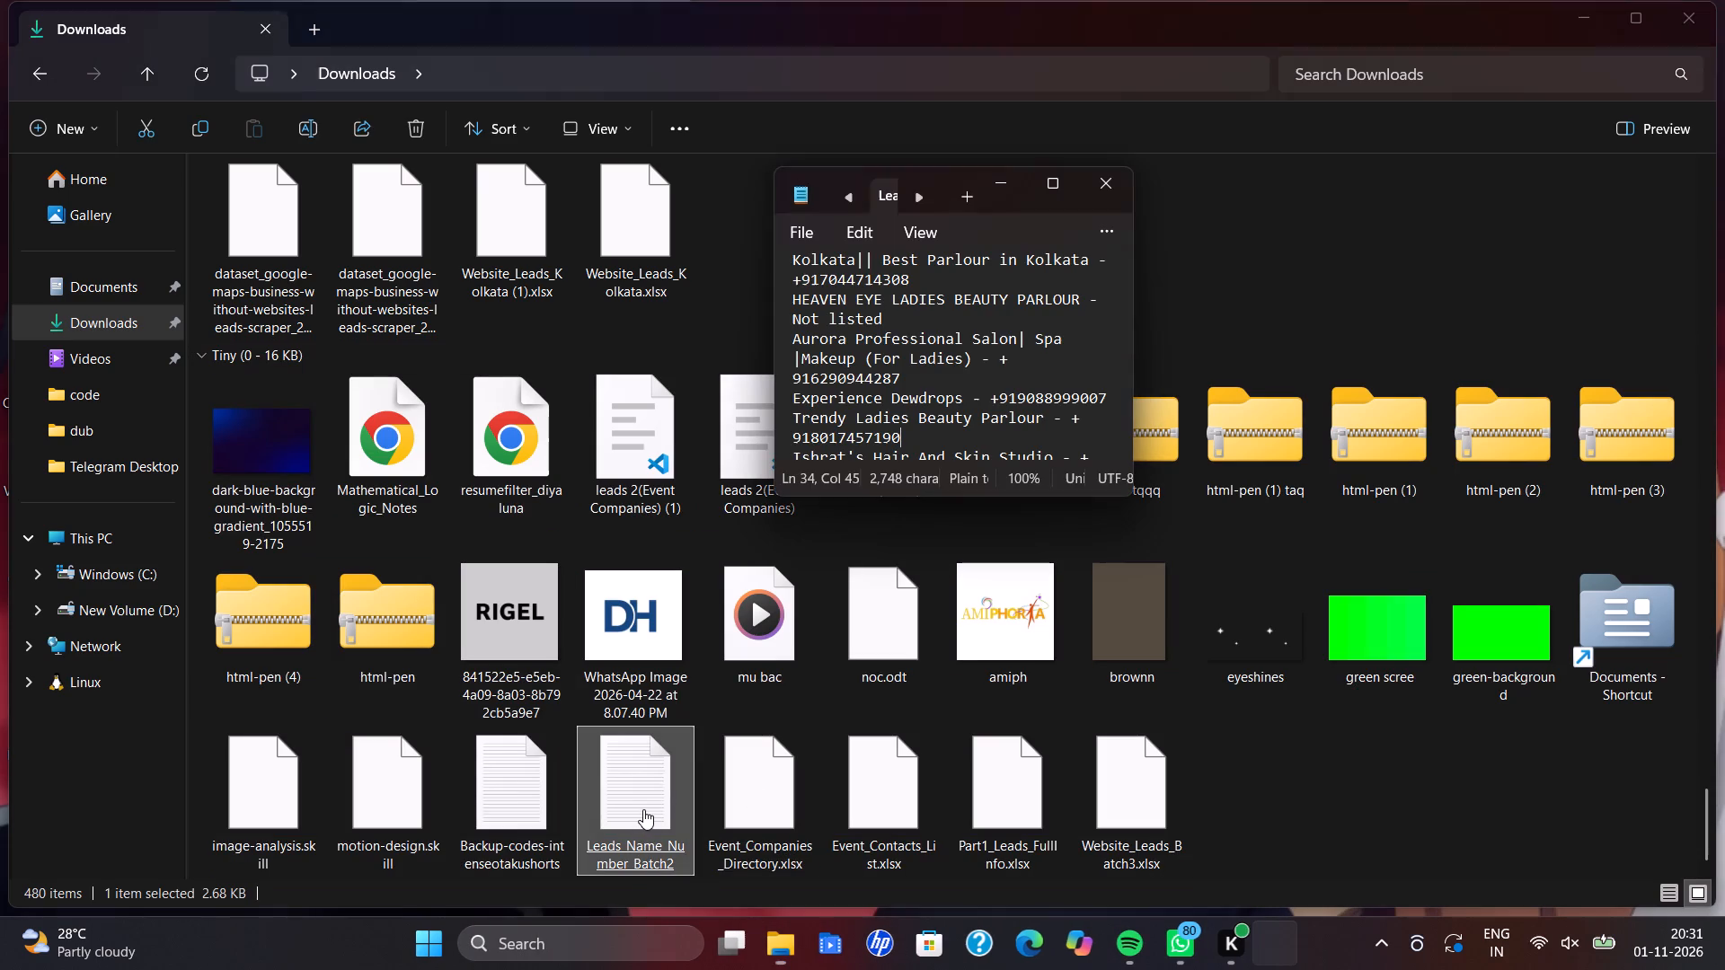
pyautogui.click(1119, 200)
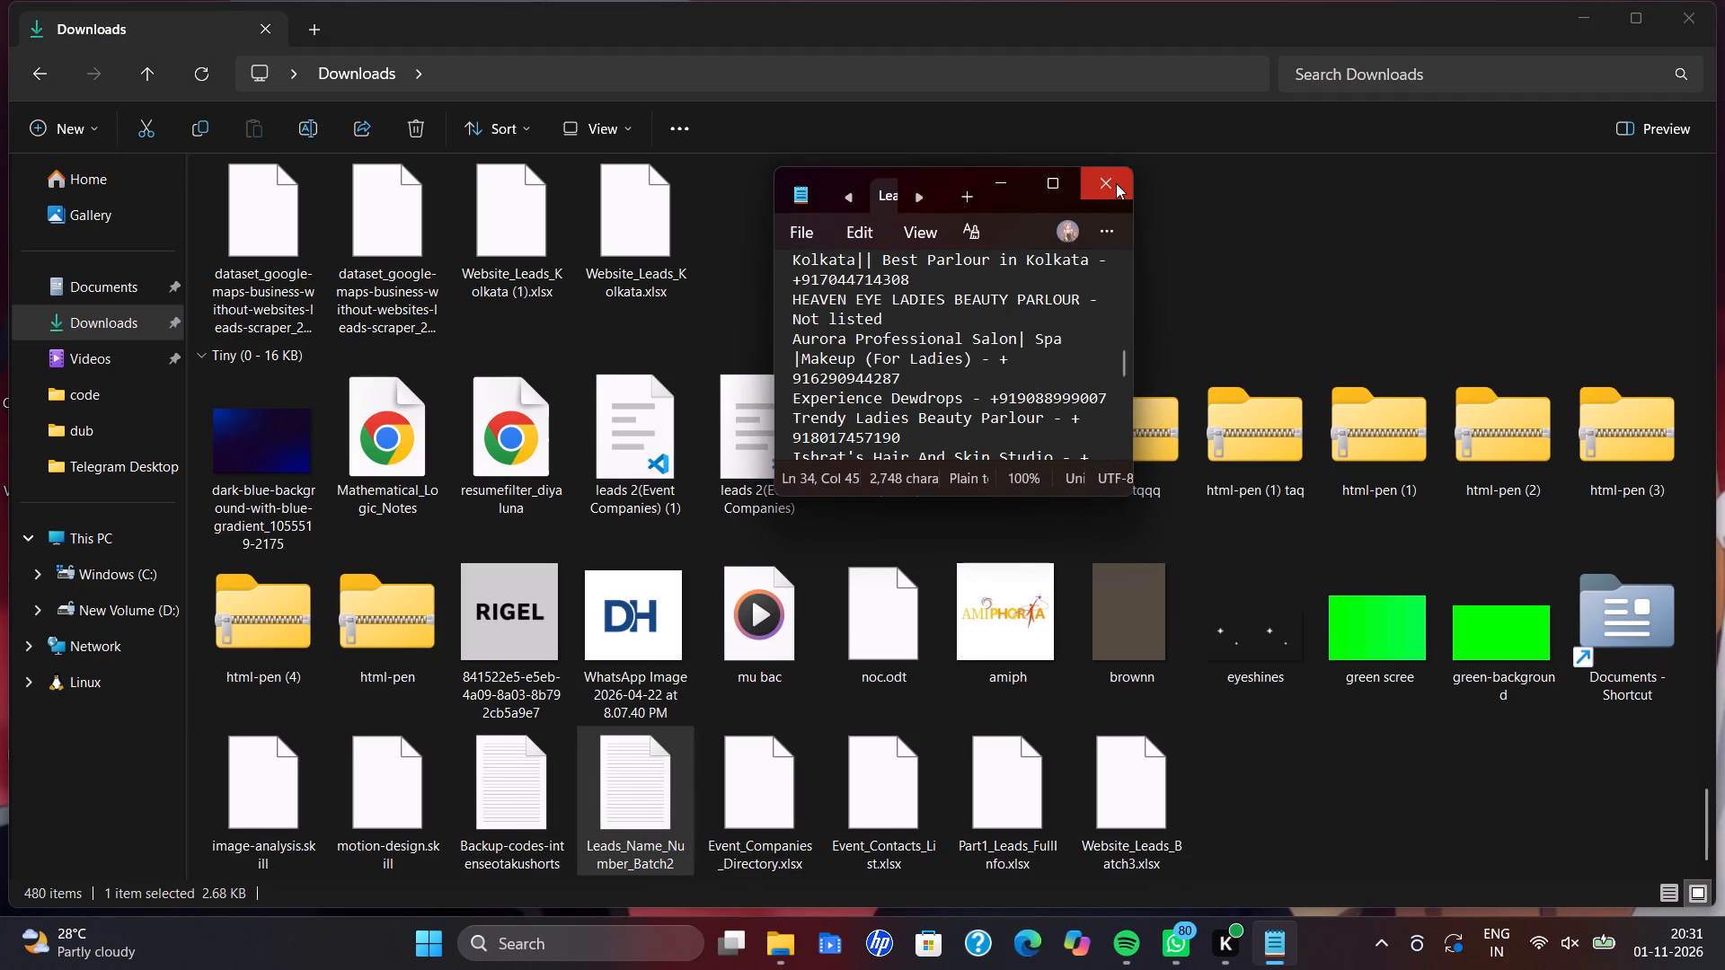
pyautogui.click(1116, 183)
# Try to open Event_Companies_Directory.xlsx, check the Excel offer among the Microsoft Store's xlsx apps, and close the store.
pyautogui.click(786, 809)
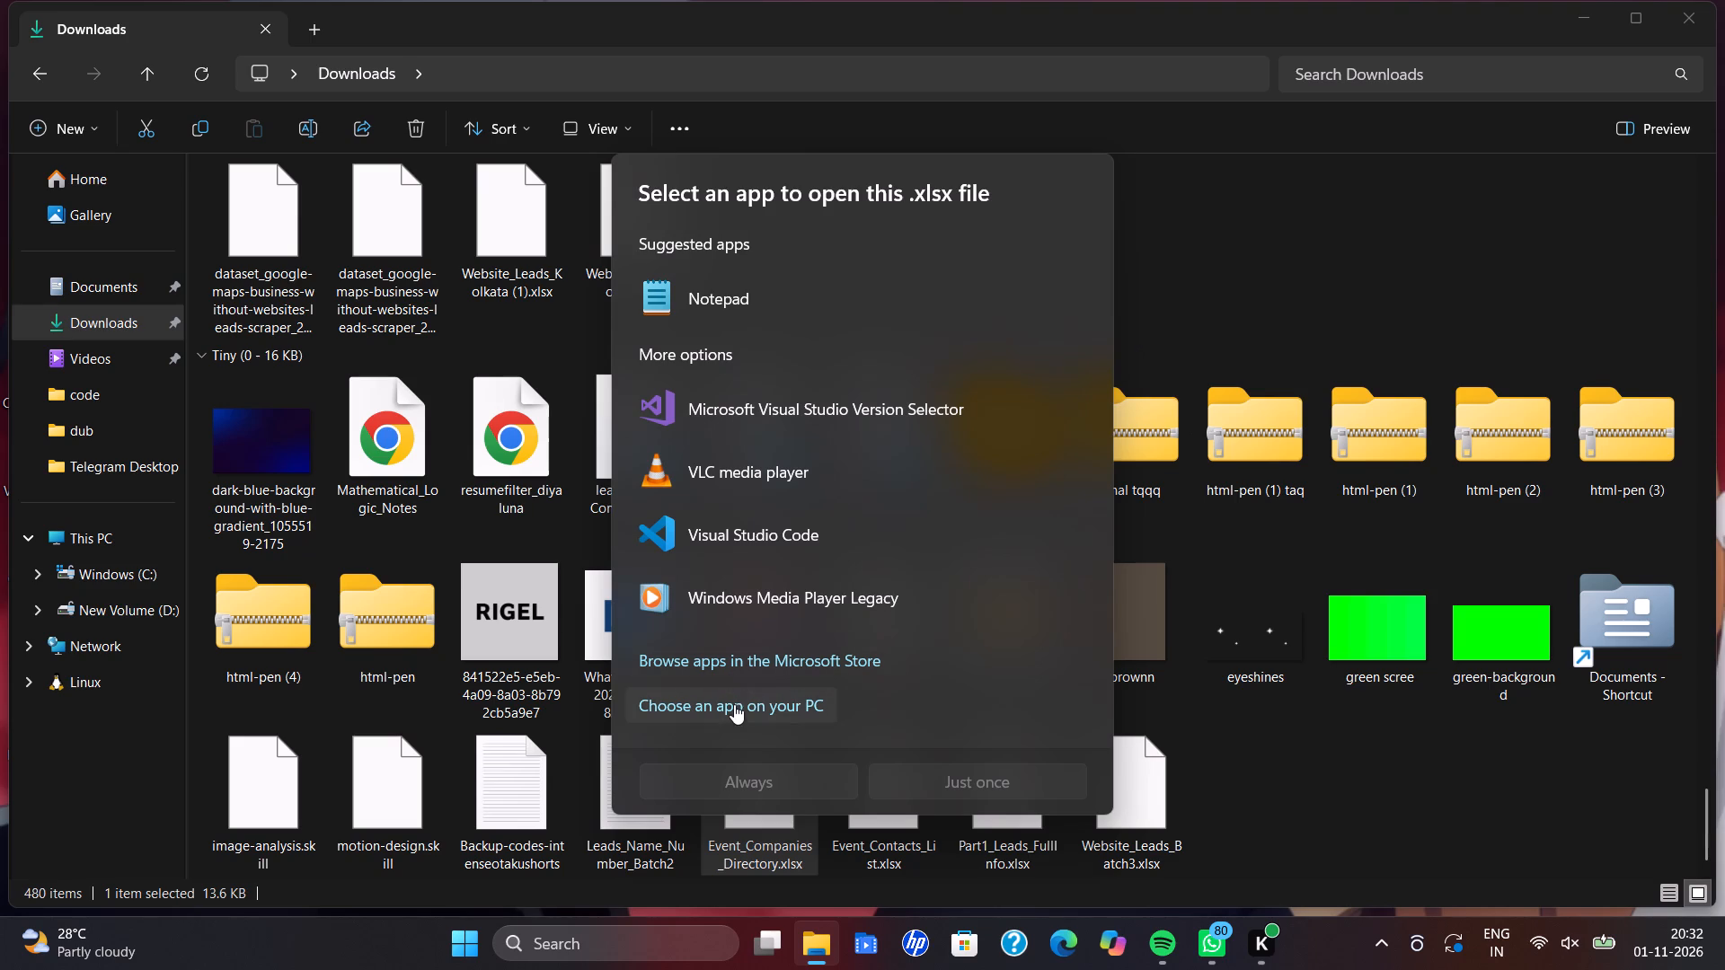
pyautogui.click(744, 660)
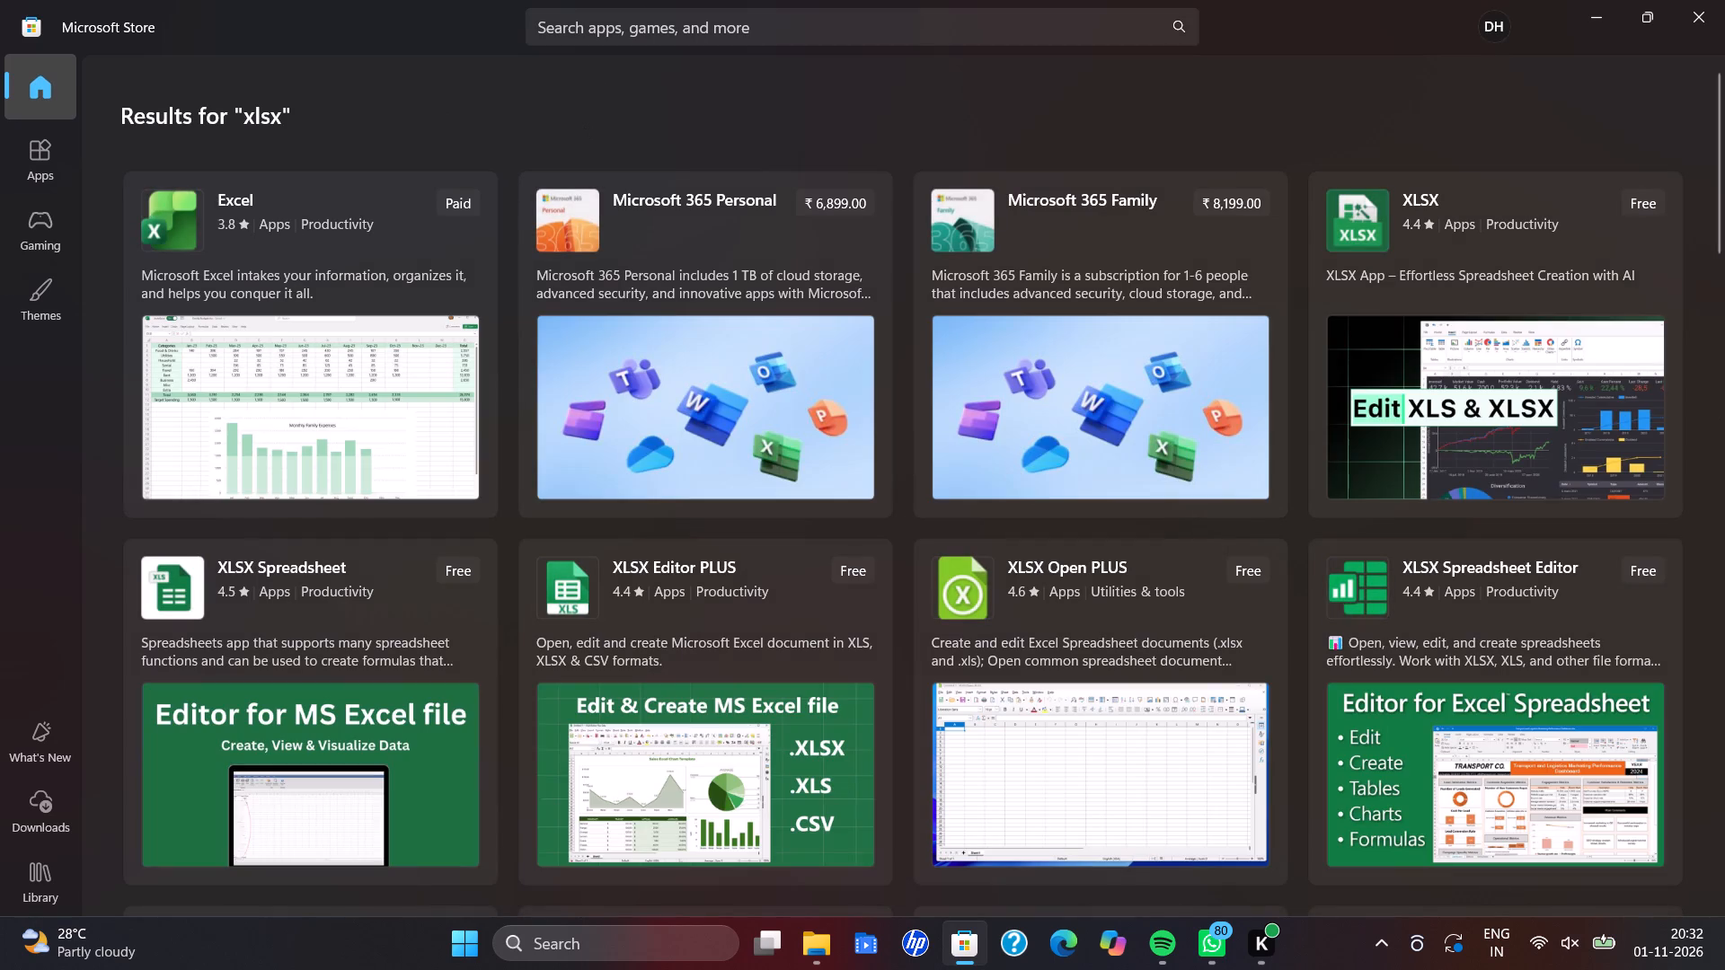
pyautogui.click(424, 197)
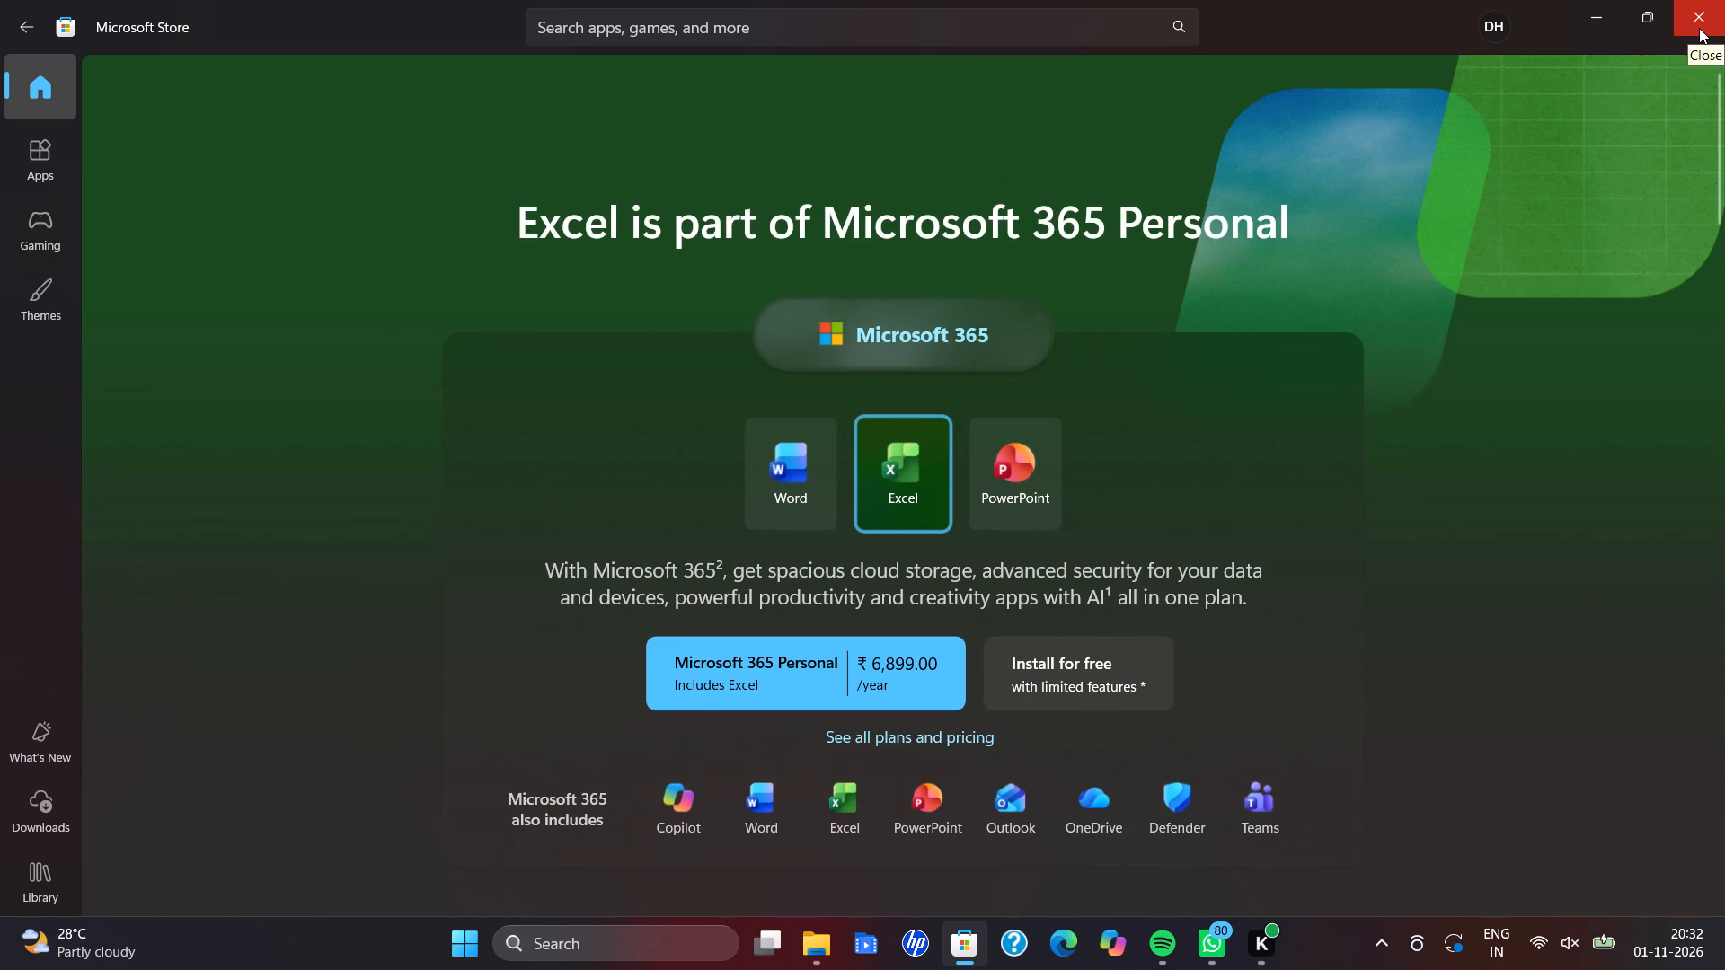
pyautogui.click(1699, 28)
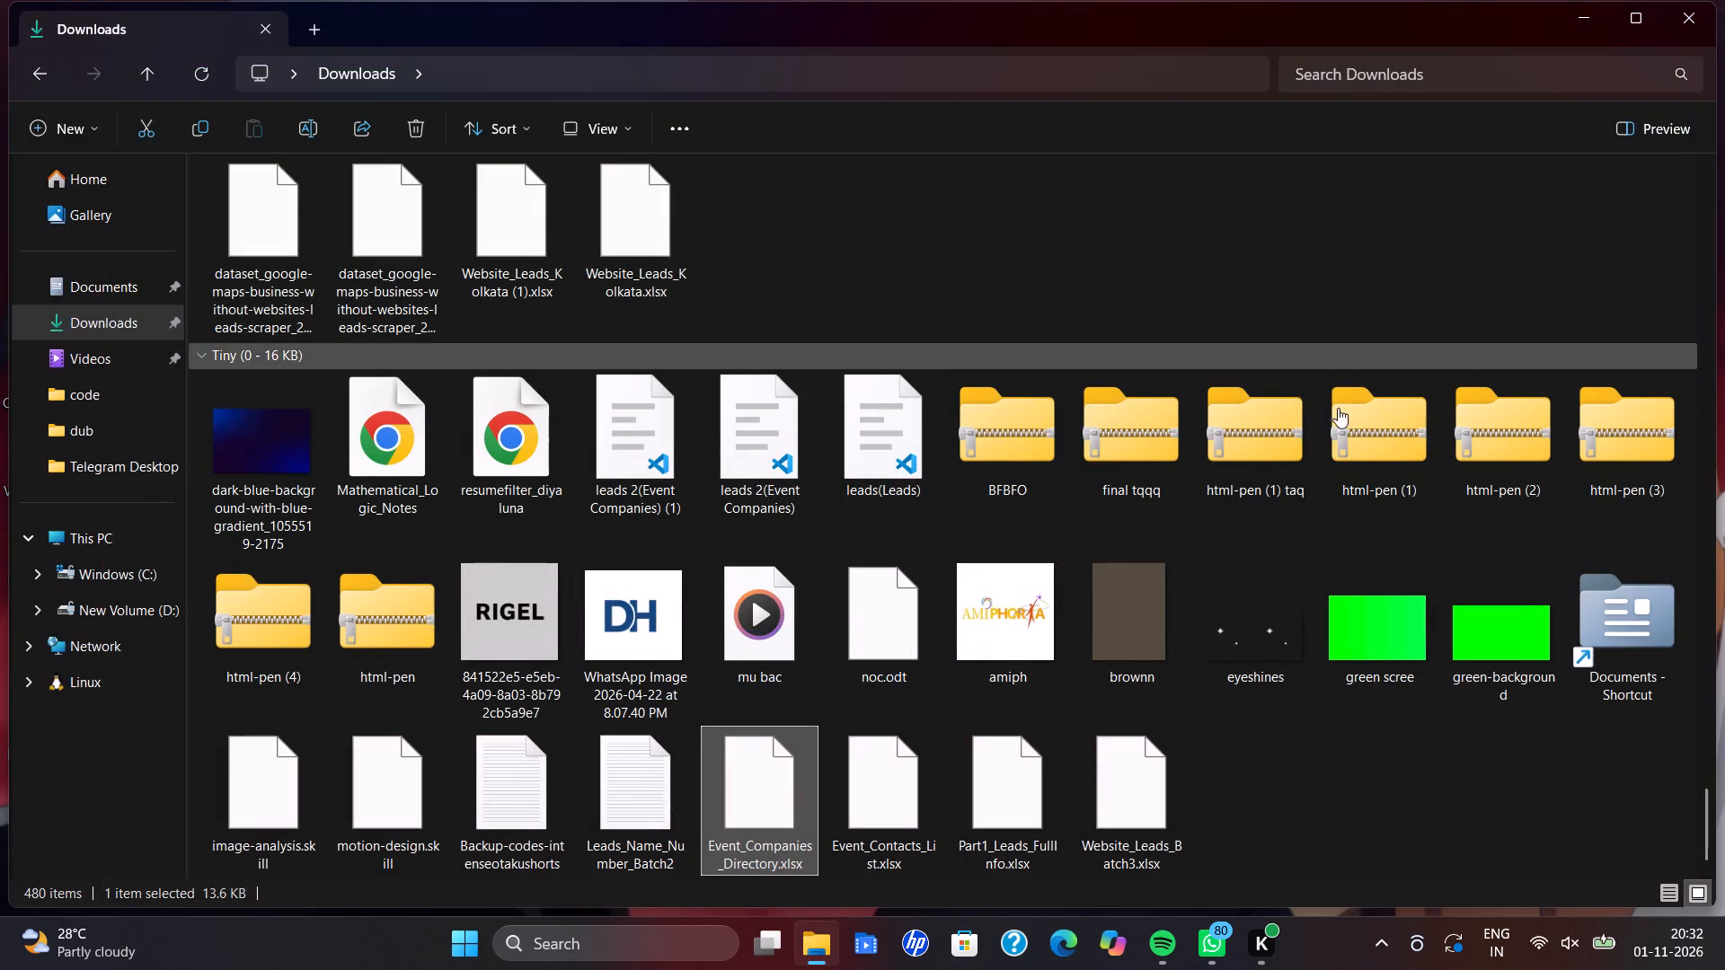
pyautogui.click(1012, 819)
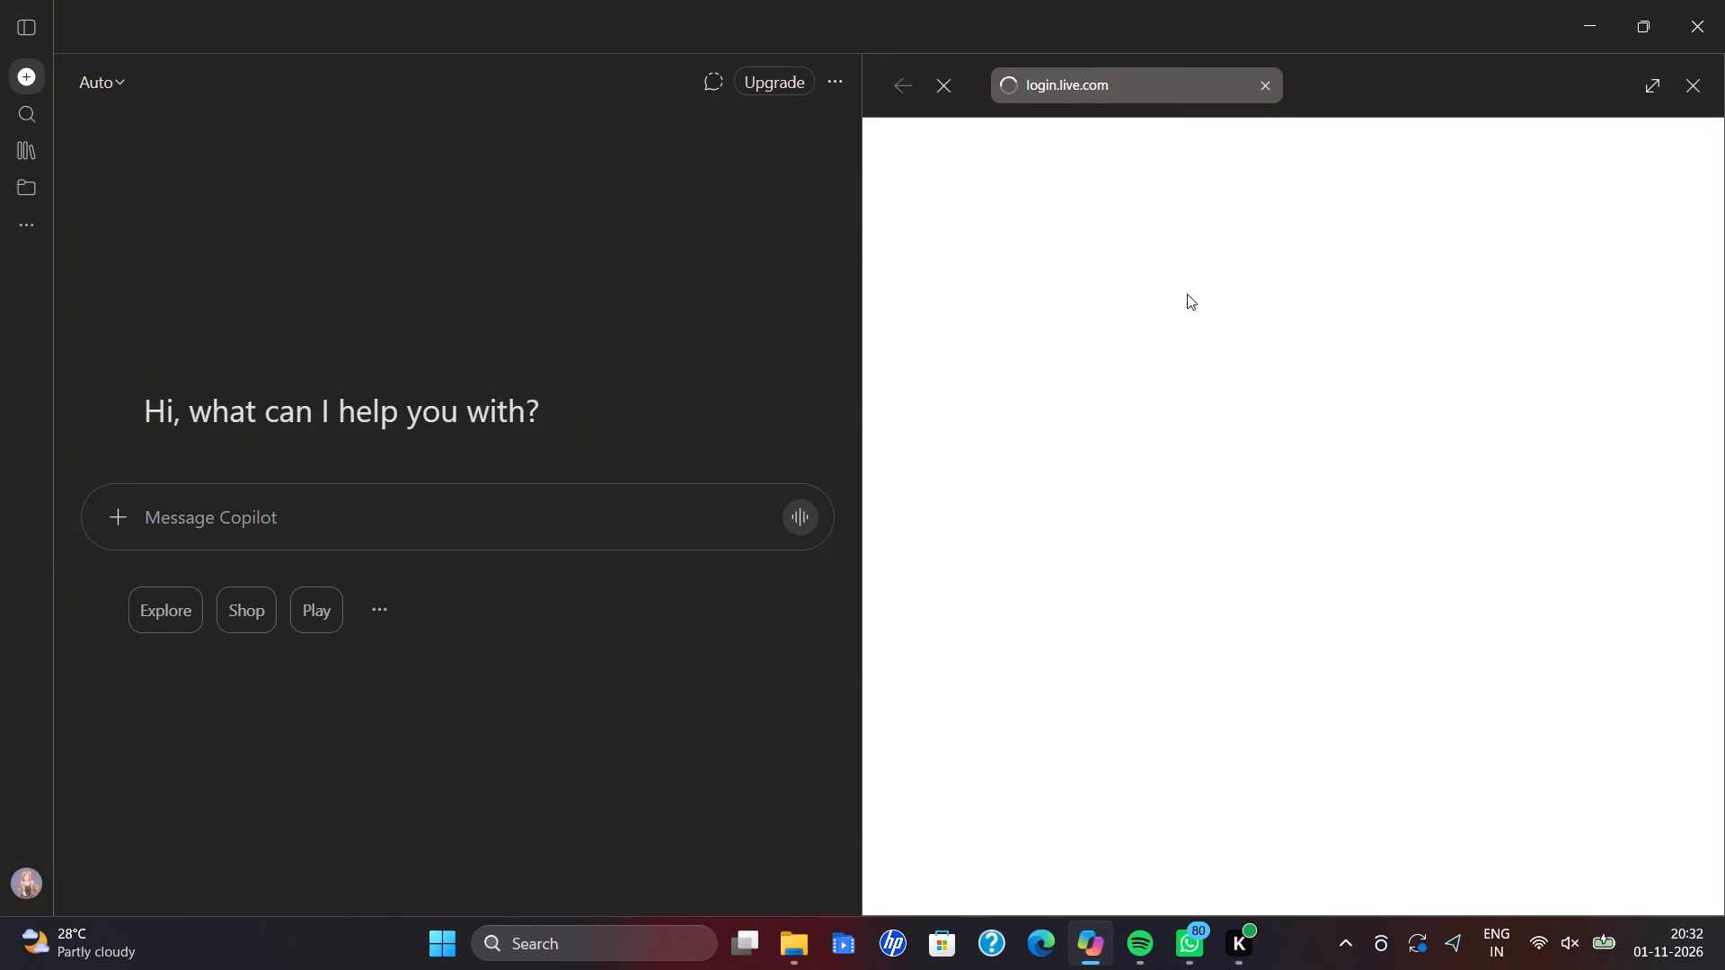
pyautogui.click(1645, 81)
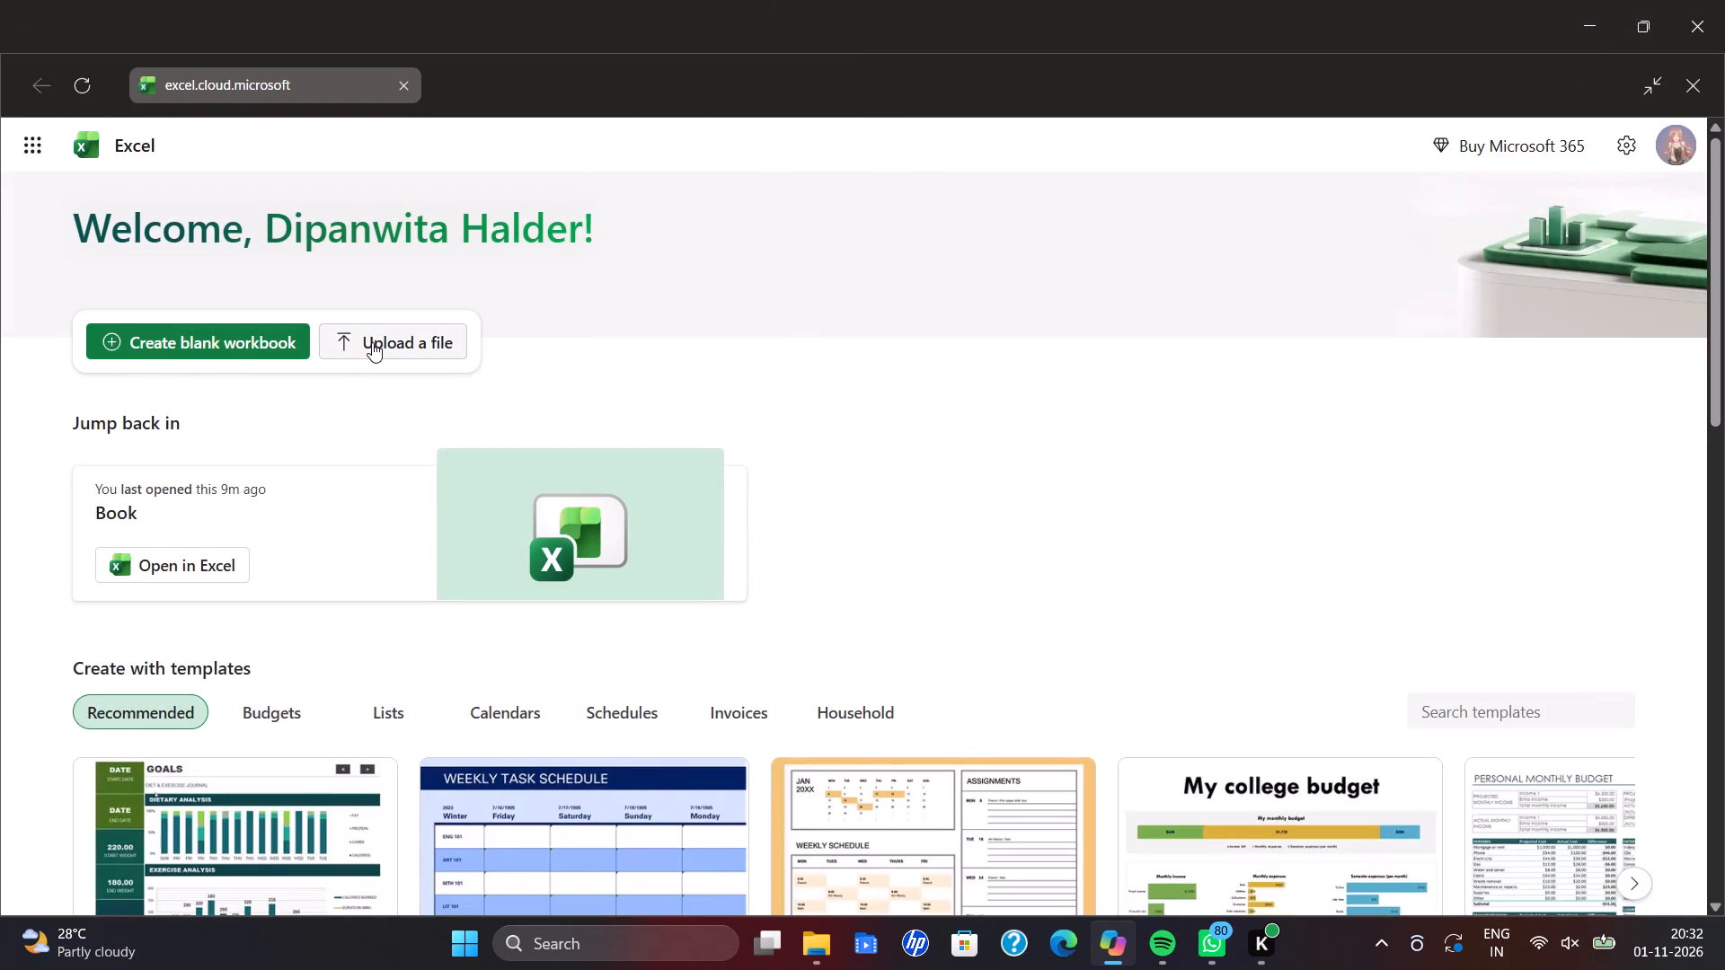
# Upload the file "leads 2(Event Companies) (1)" from the Downloads folder to Excel.
pyautogui.click(372, 342)
pyautogui.scroll(-1, 265, 279)
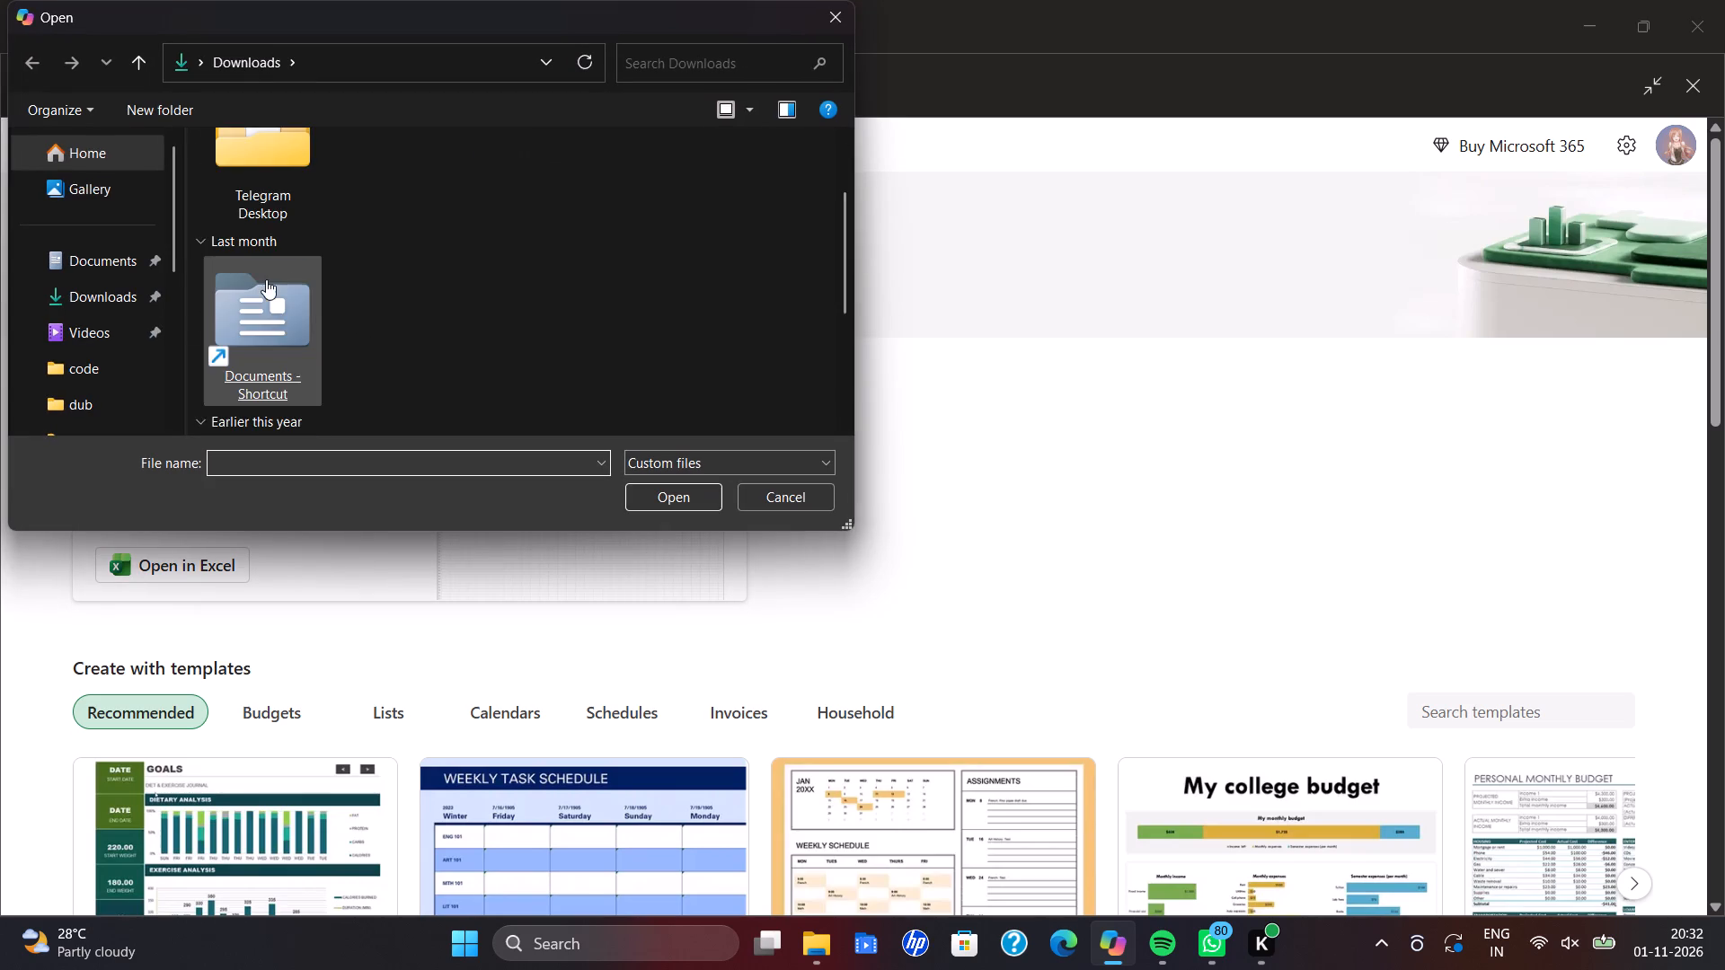
pyautogui.scroll(-1, 267, 279)
pyautogui.scroll(-1, 355, 243)
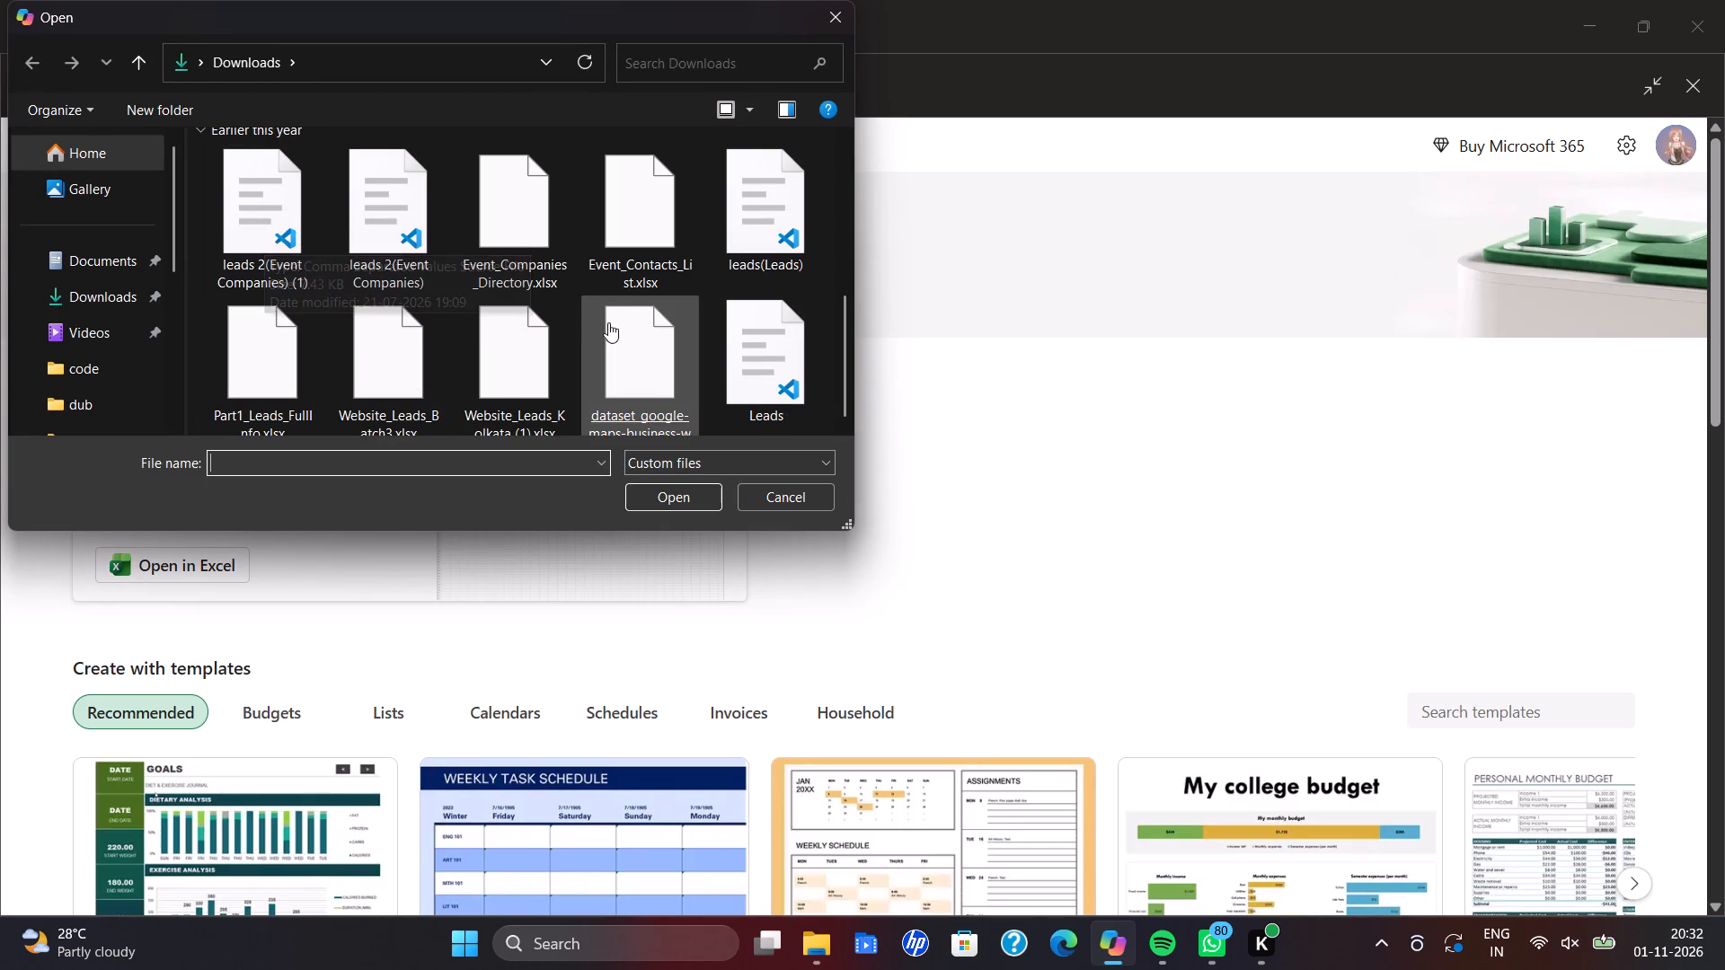
pyautogui.click(282, 185)
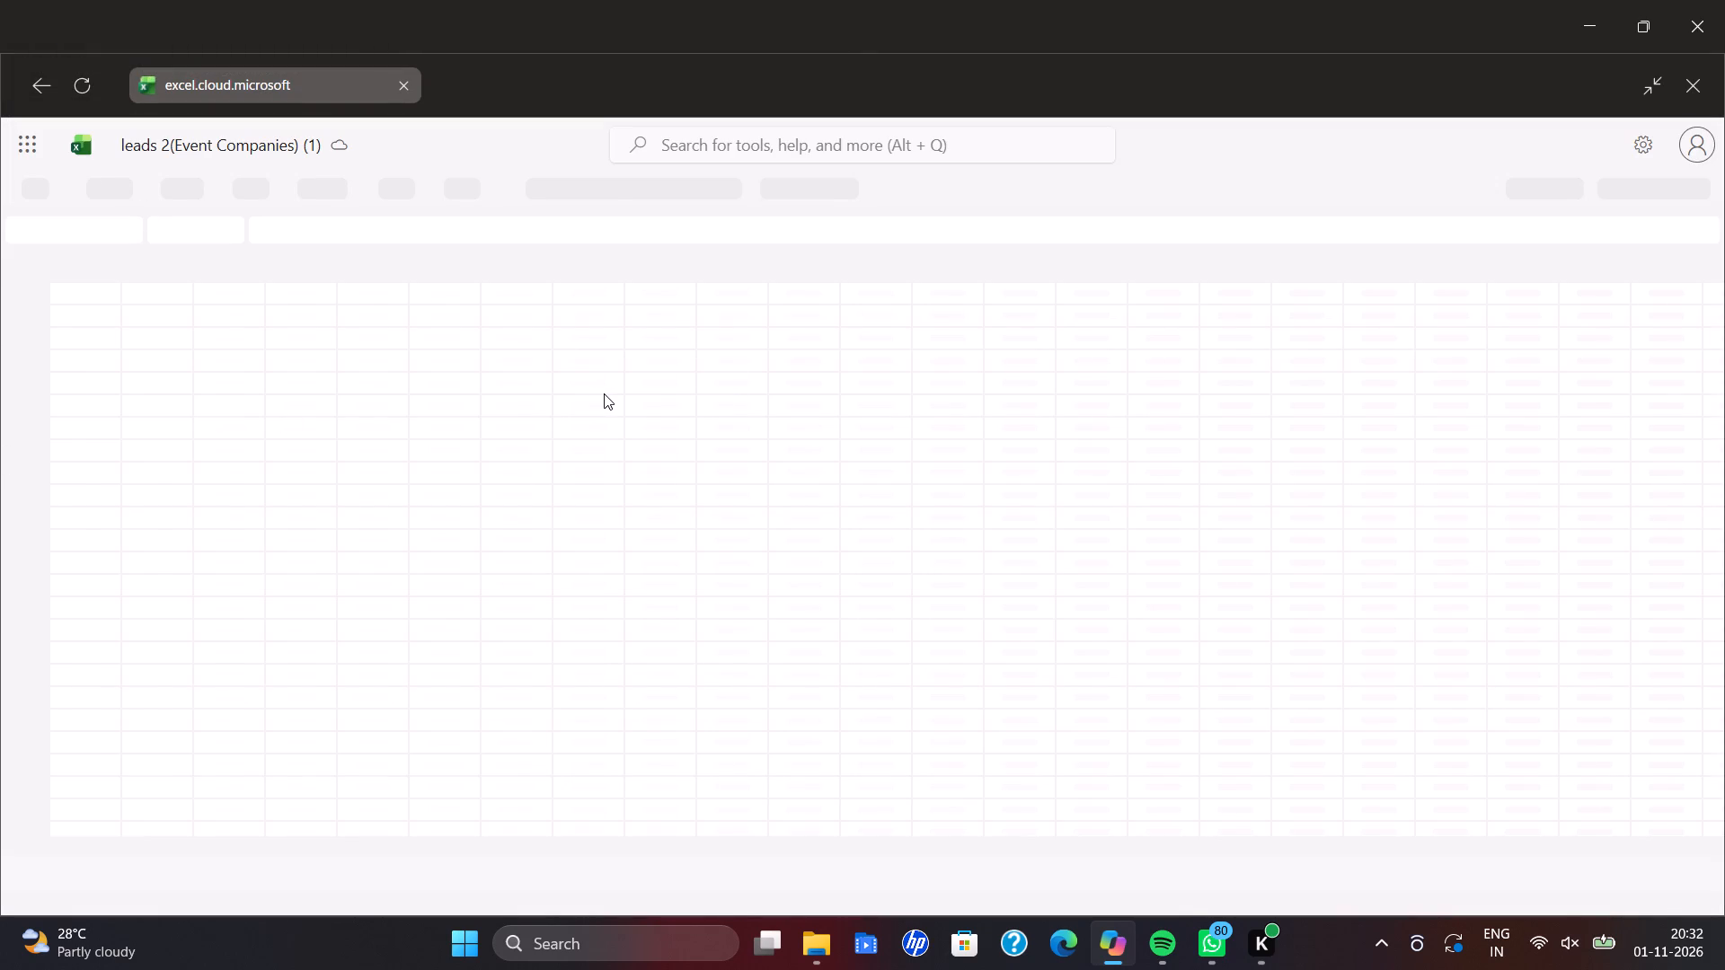
# Examine the event company rows of the uploaded leads sheet from top to bottom and back.
pyautogui.scroll(2, 273, 464)
pyautogui.scroll(-1, 332, 771)
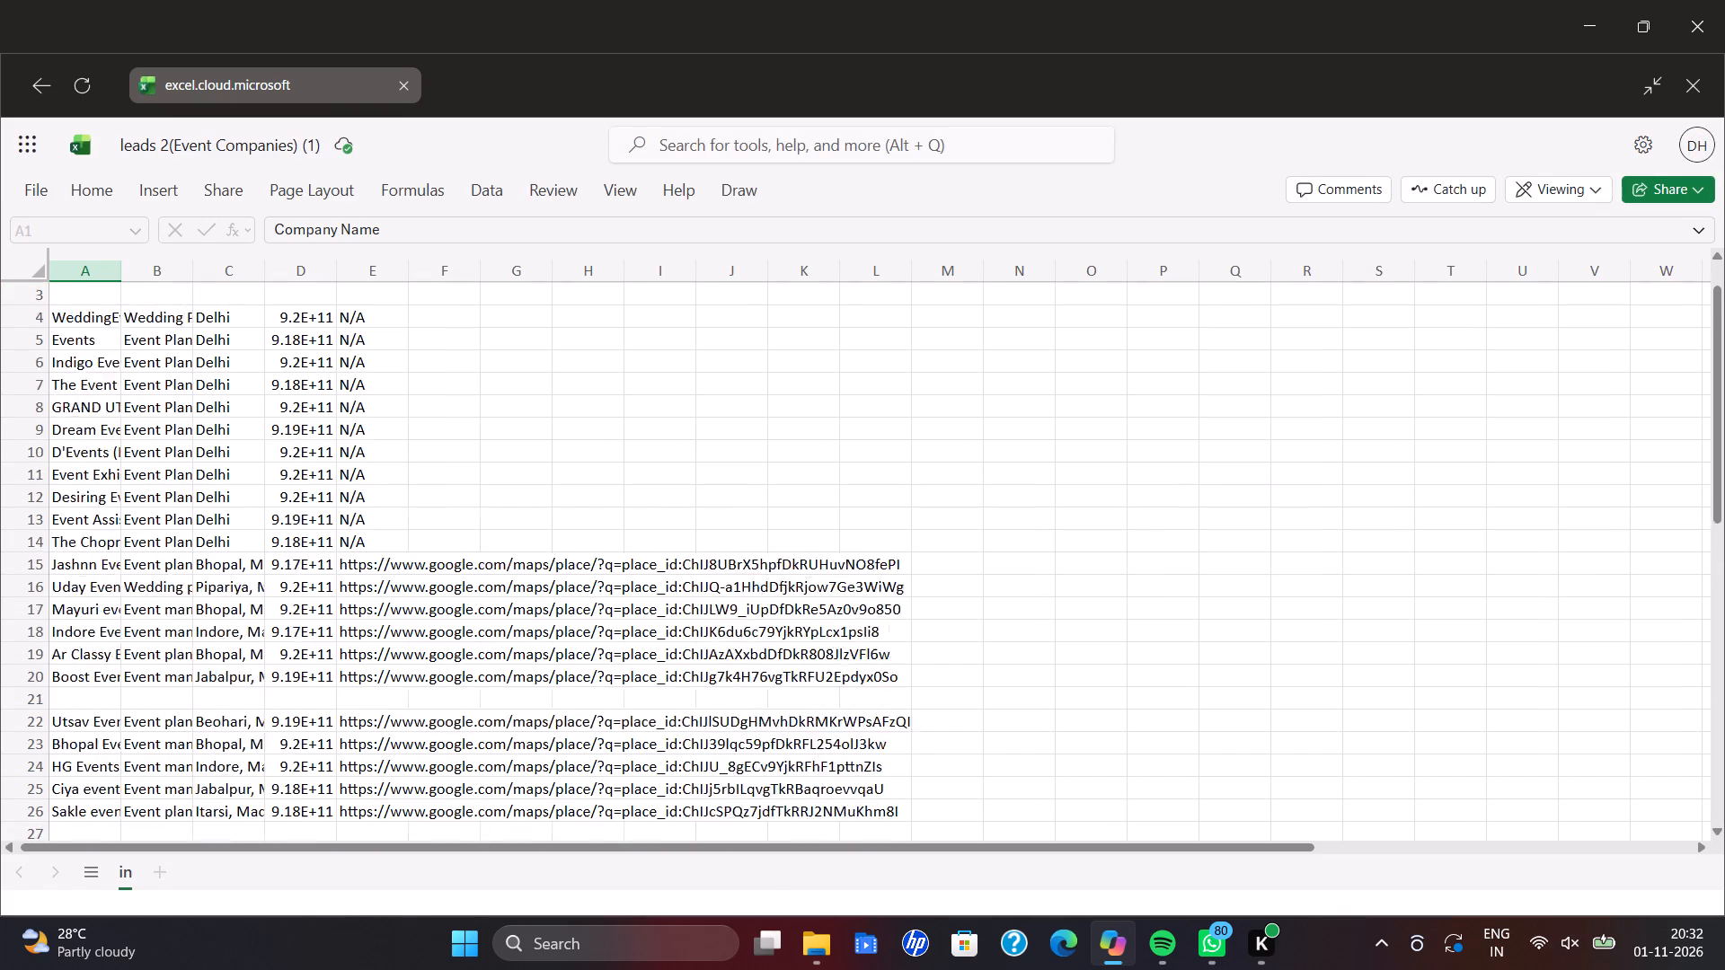
pyautogui.scroll(-3, 353, 771)
pyautogui.scroll(-6, 409, 628)
pyautogui.scroll(1, 414, 633)
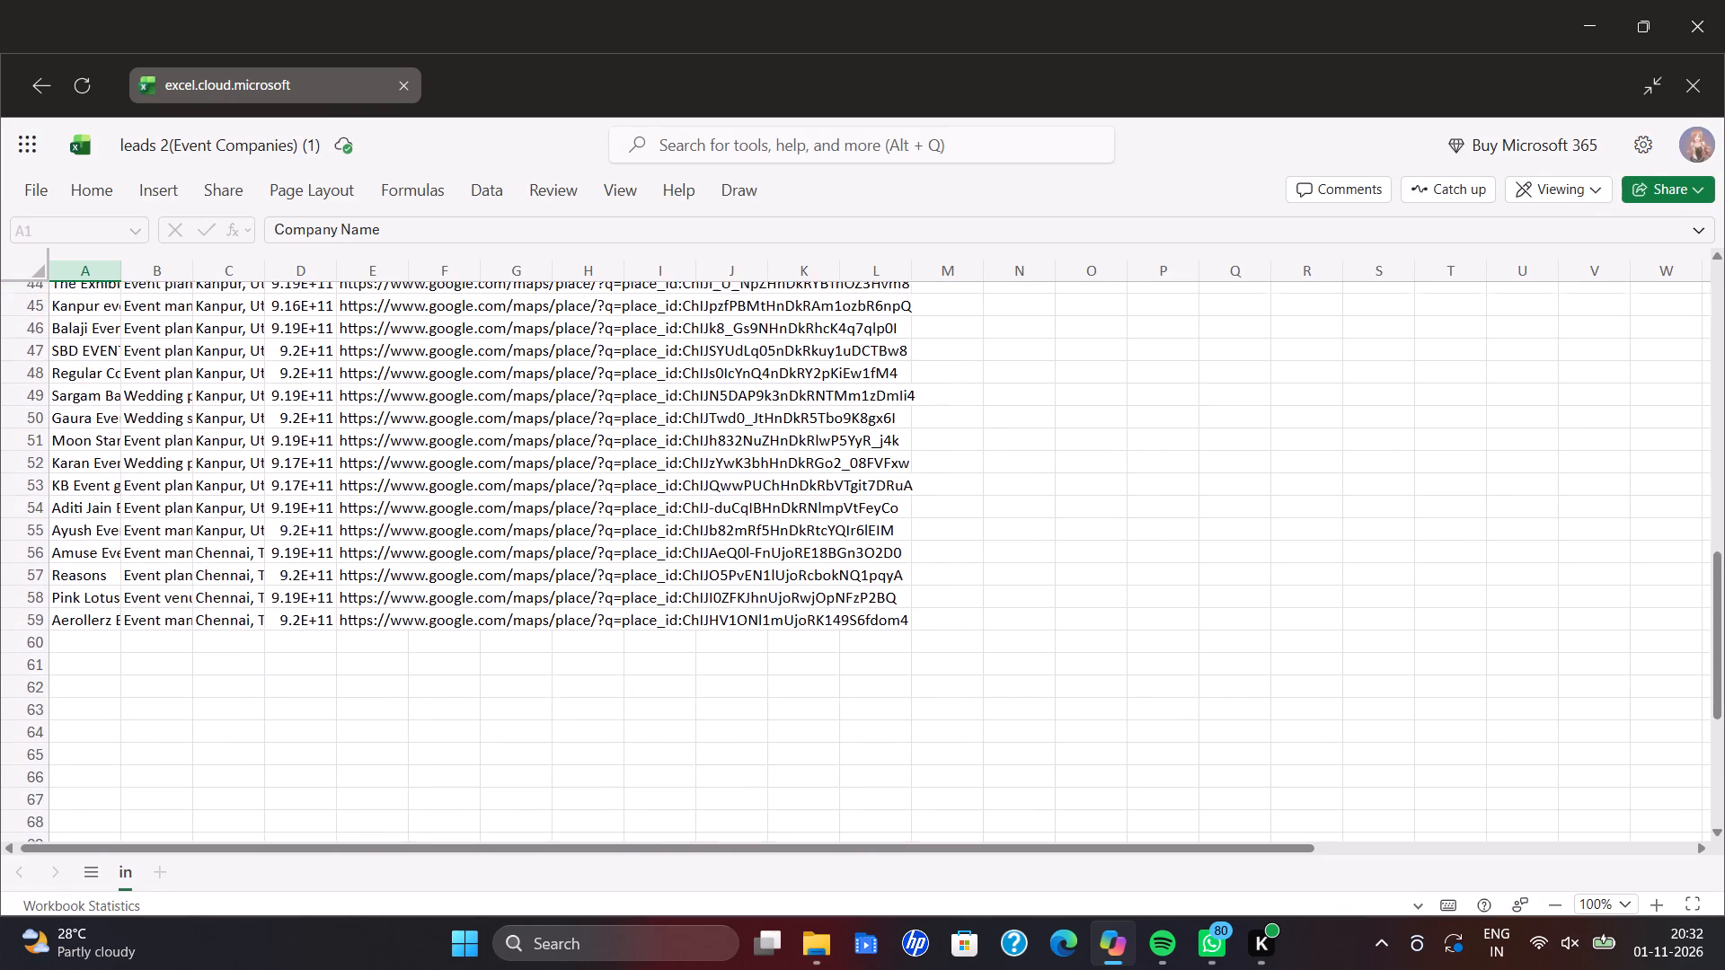
pyautogui.scroll(5, 415, 633)
pyautogui.scroll(7, 364, 413)
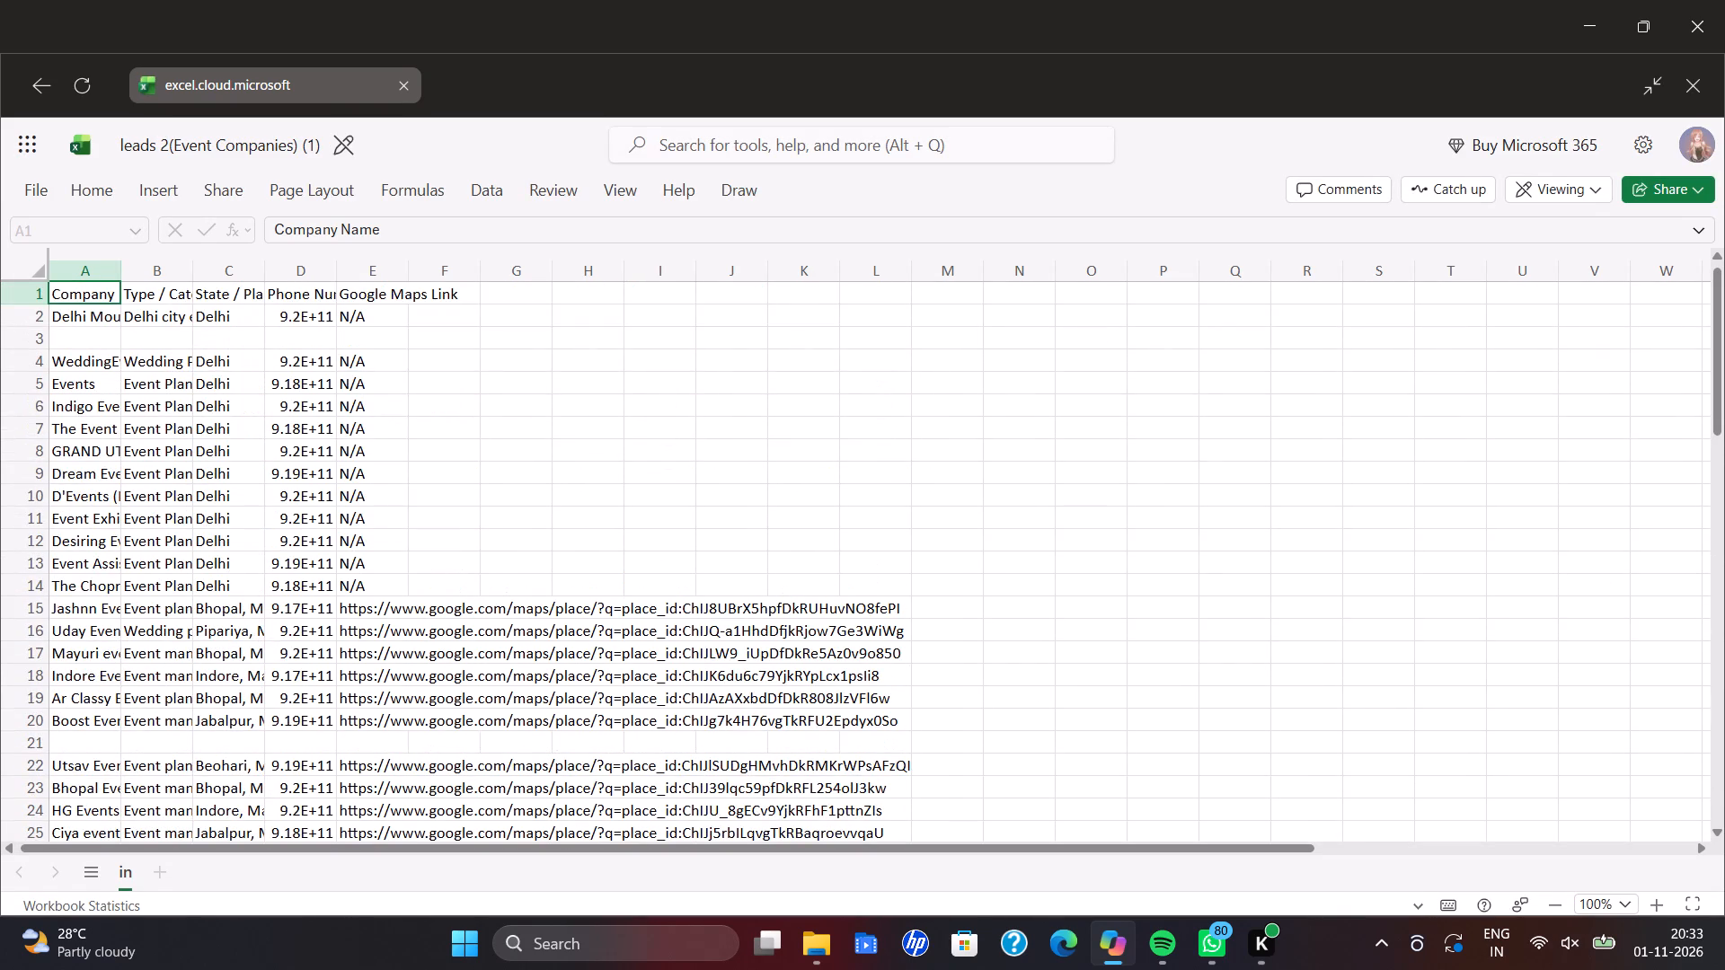
# Widen the Company Name, Type / Category and State / Place columns so their contents fit.
pyautogui.moveTo(119, 273); pyautogui.dragTo(163, 273)
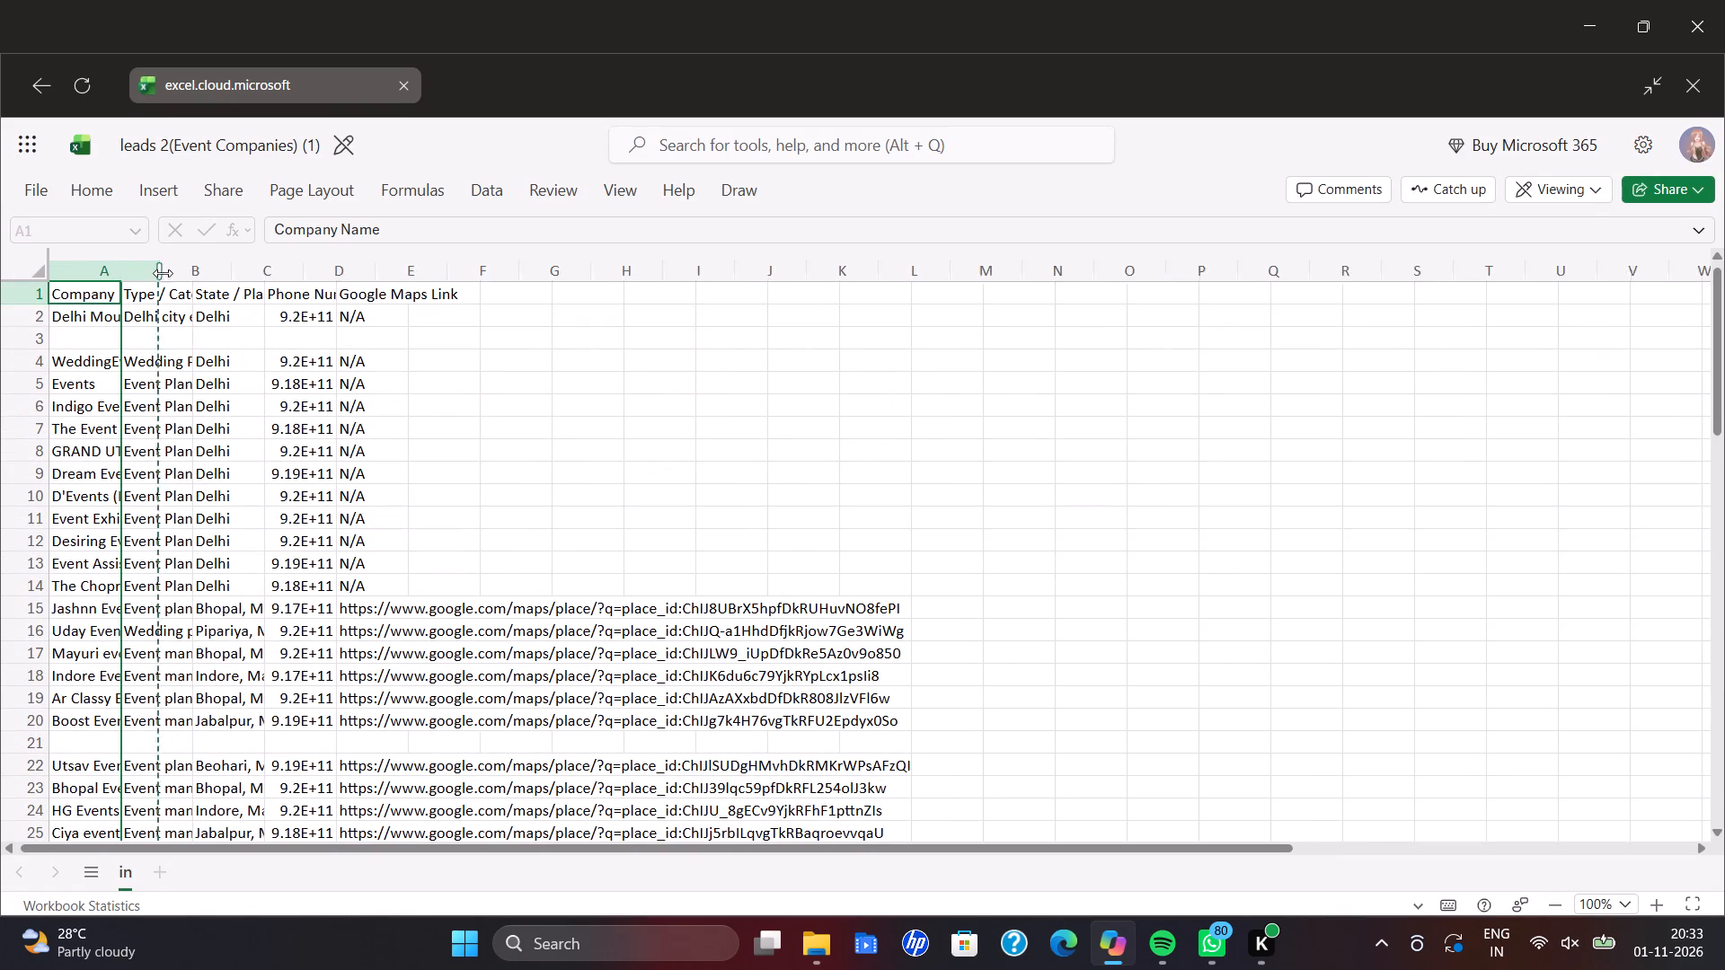
pyautogui.moveTo(163, 273); pyautogui.dragTo(221, 288)
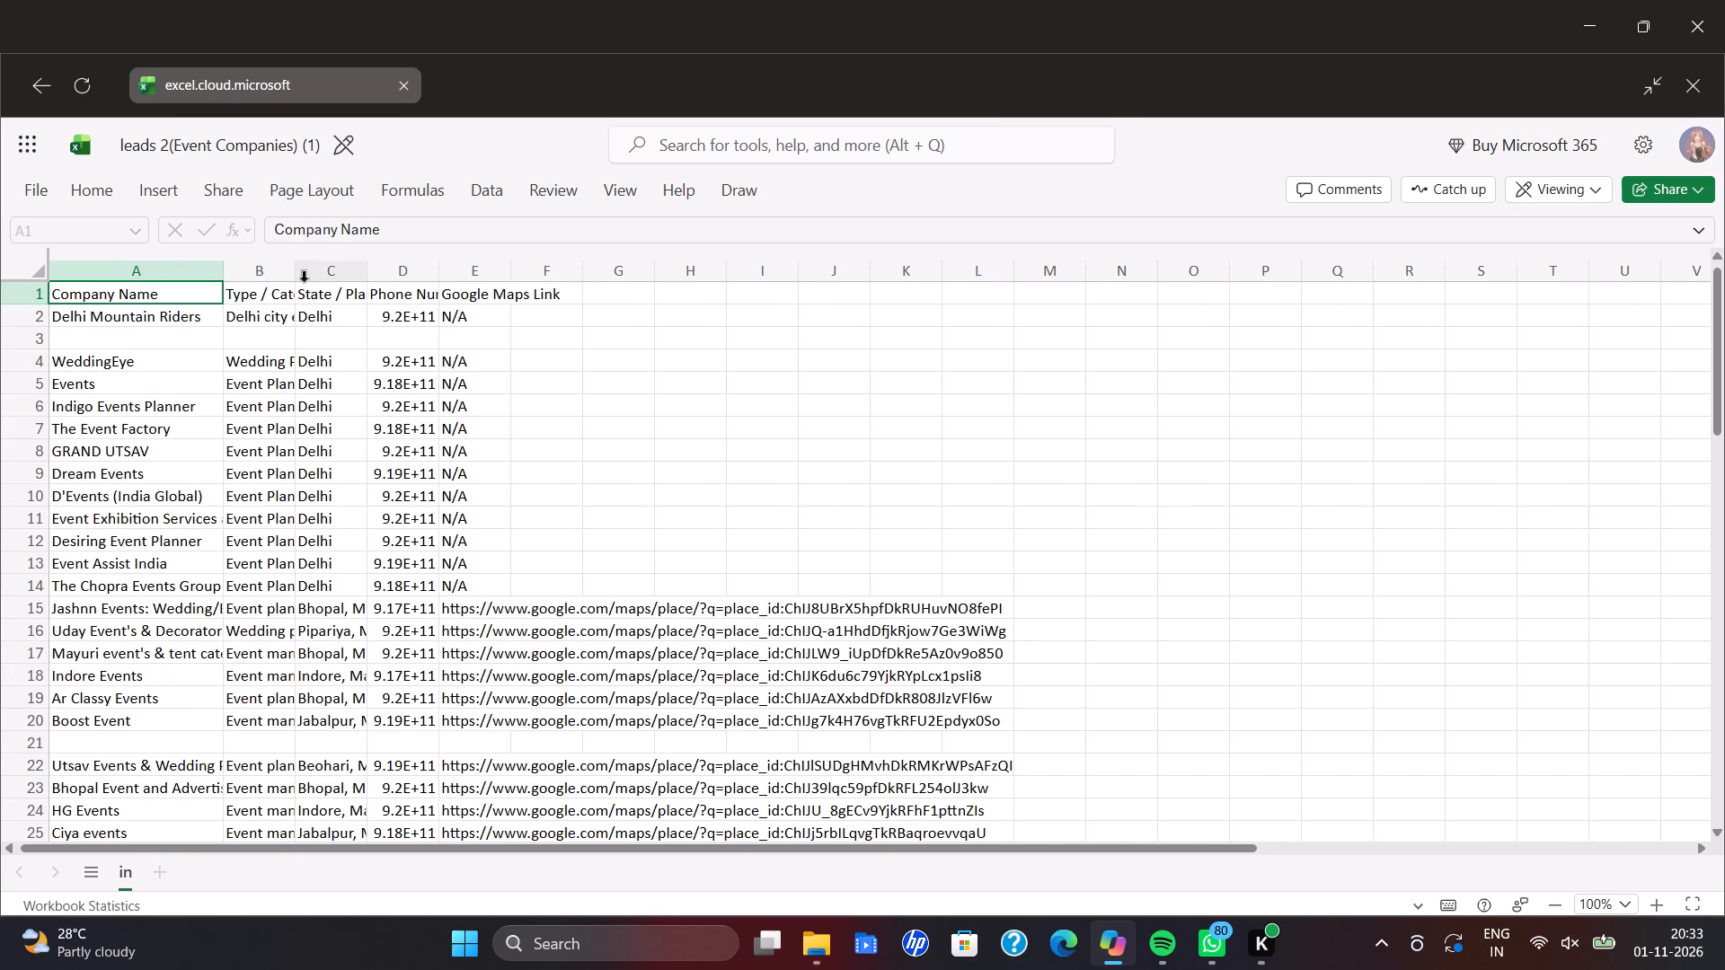
pyautogui.moveTo(293, 275); pyautogui.dragTo(394, 269)
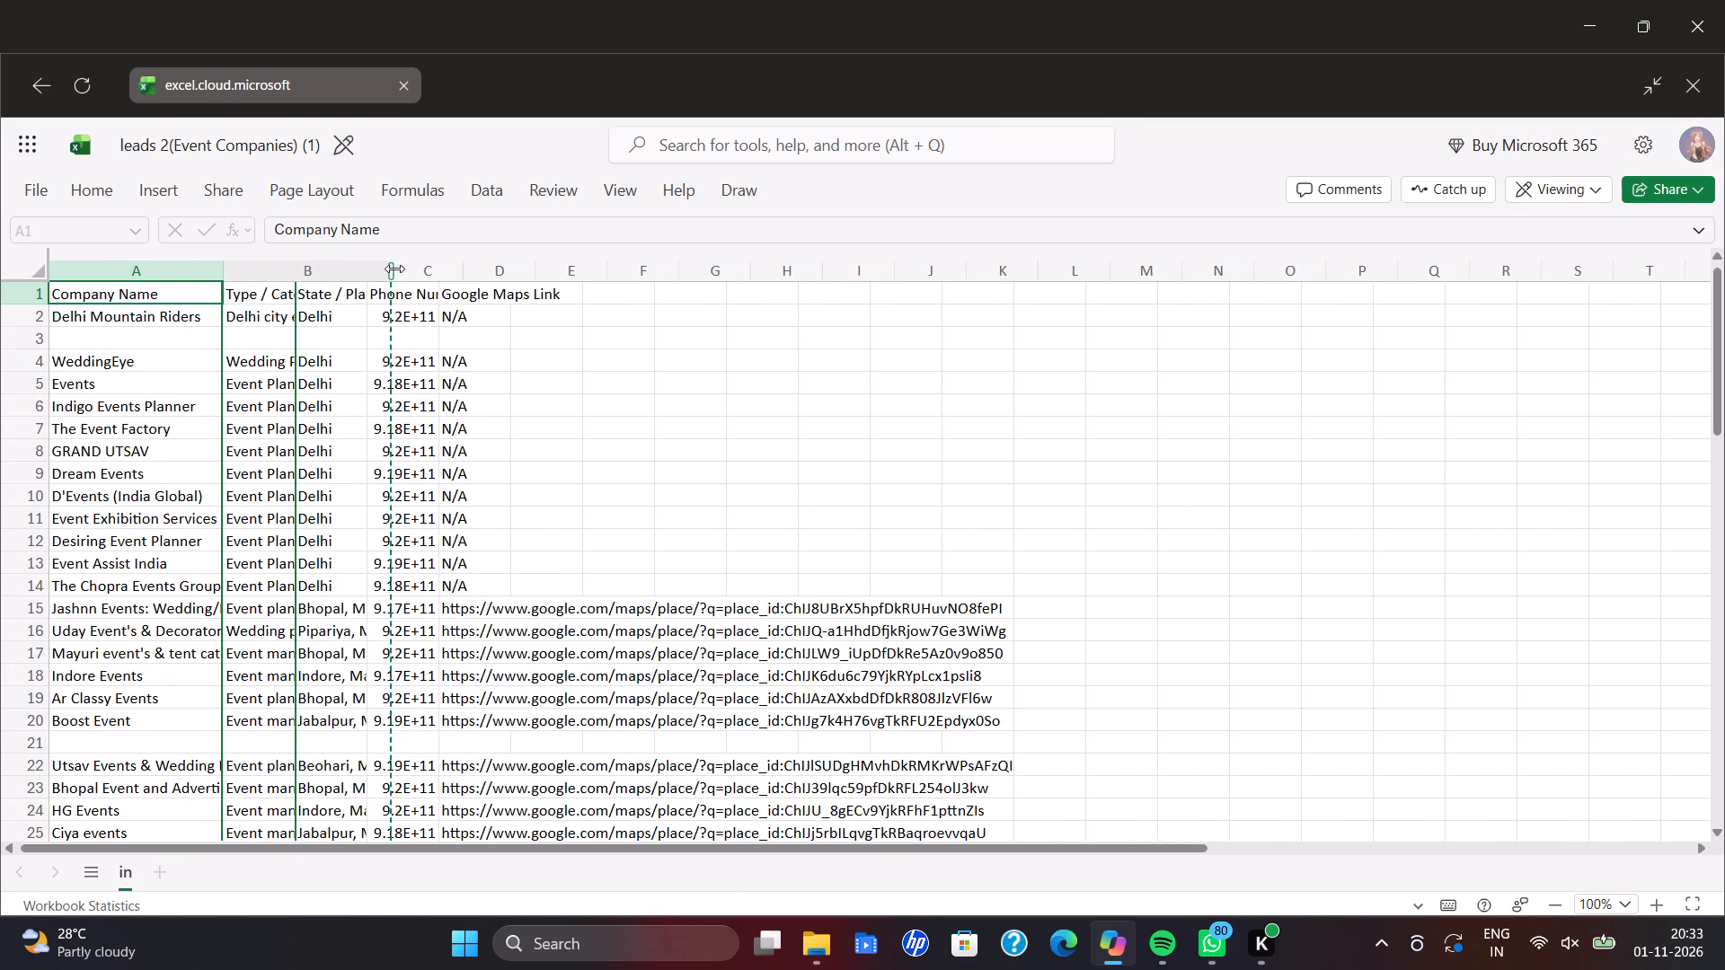
pyautogui.moveTo(394, 269); pyautogui.dragTo(434, 274)
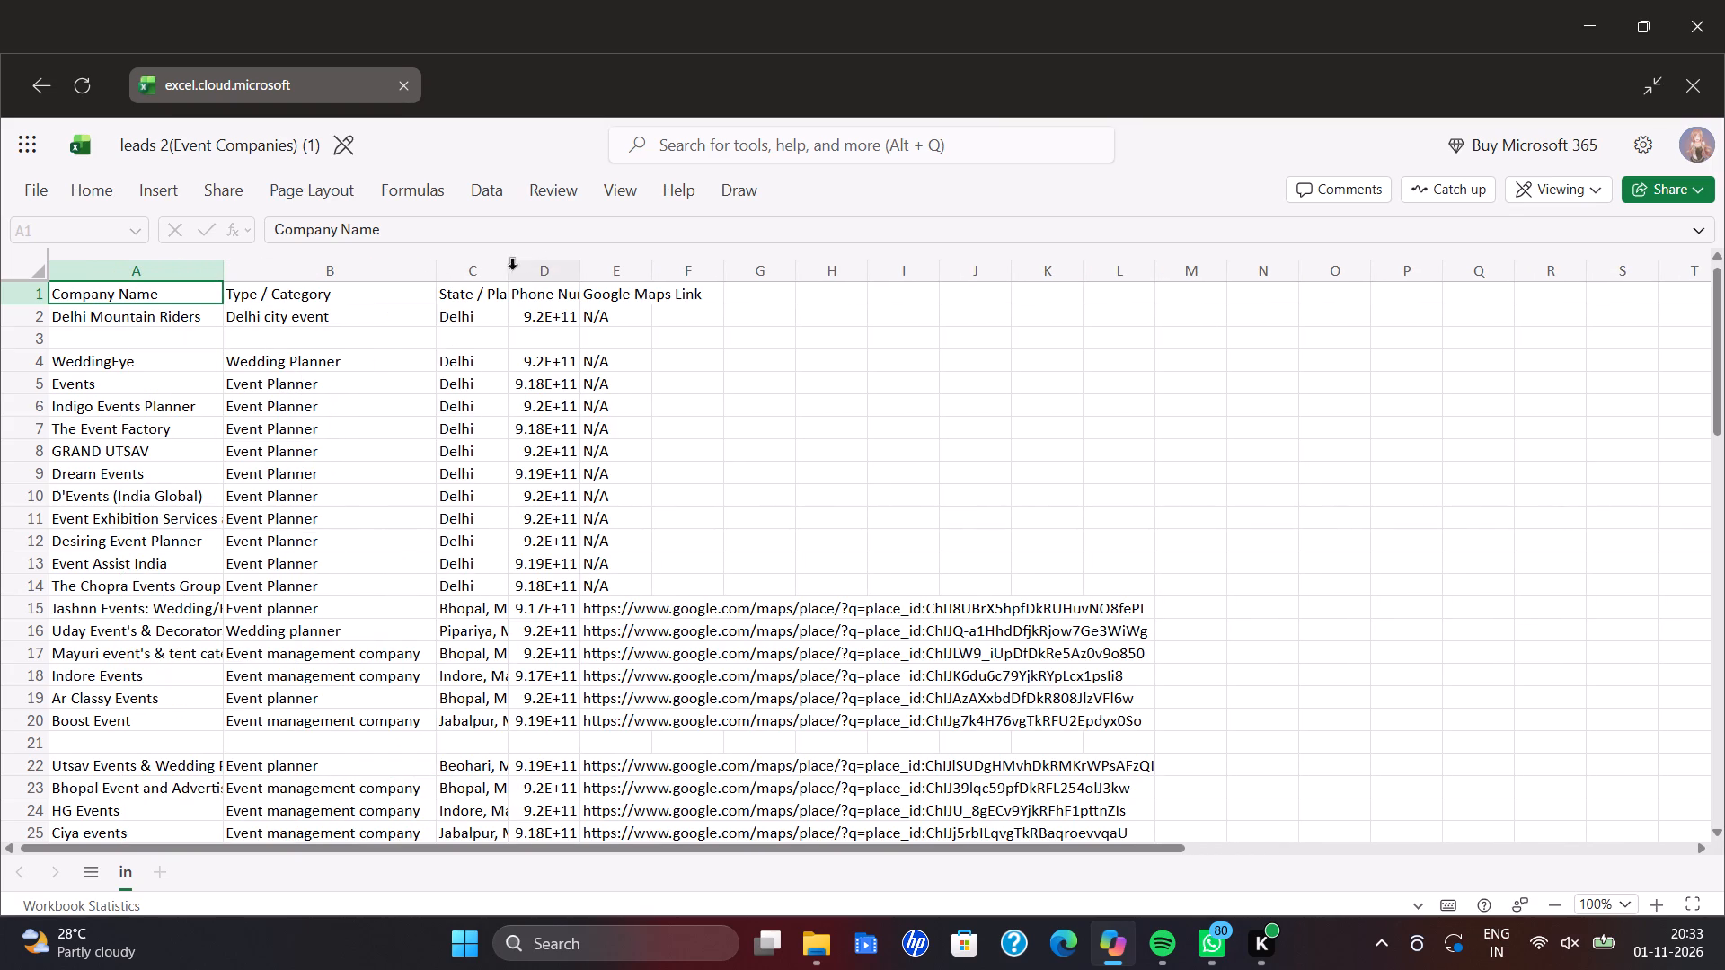
pyautogui.moveTo(509, 273); pyautogui.dragTo(594, 278)
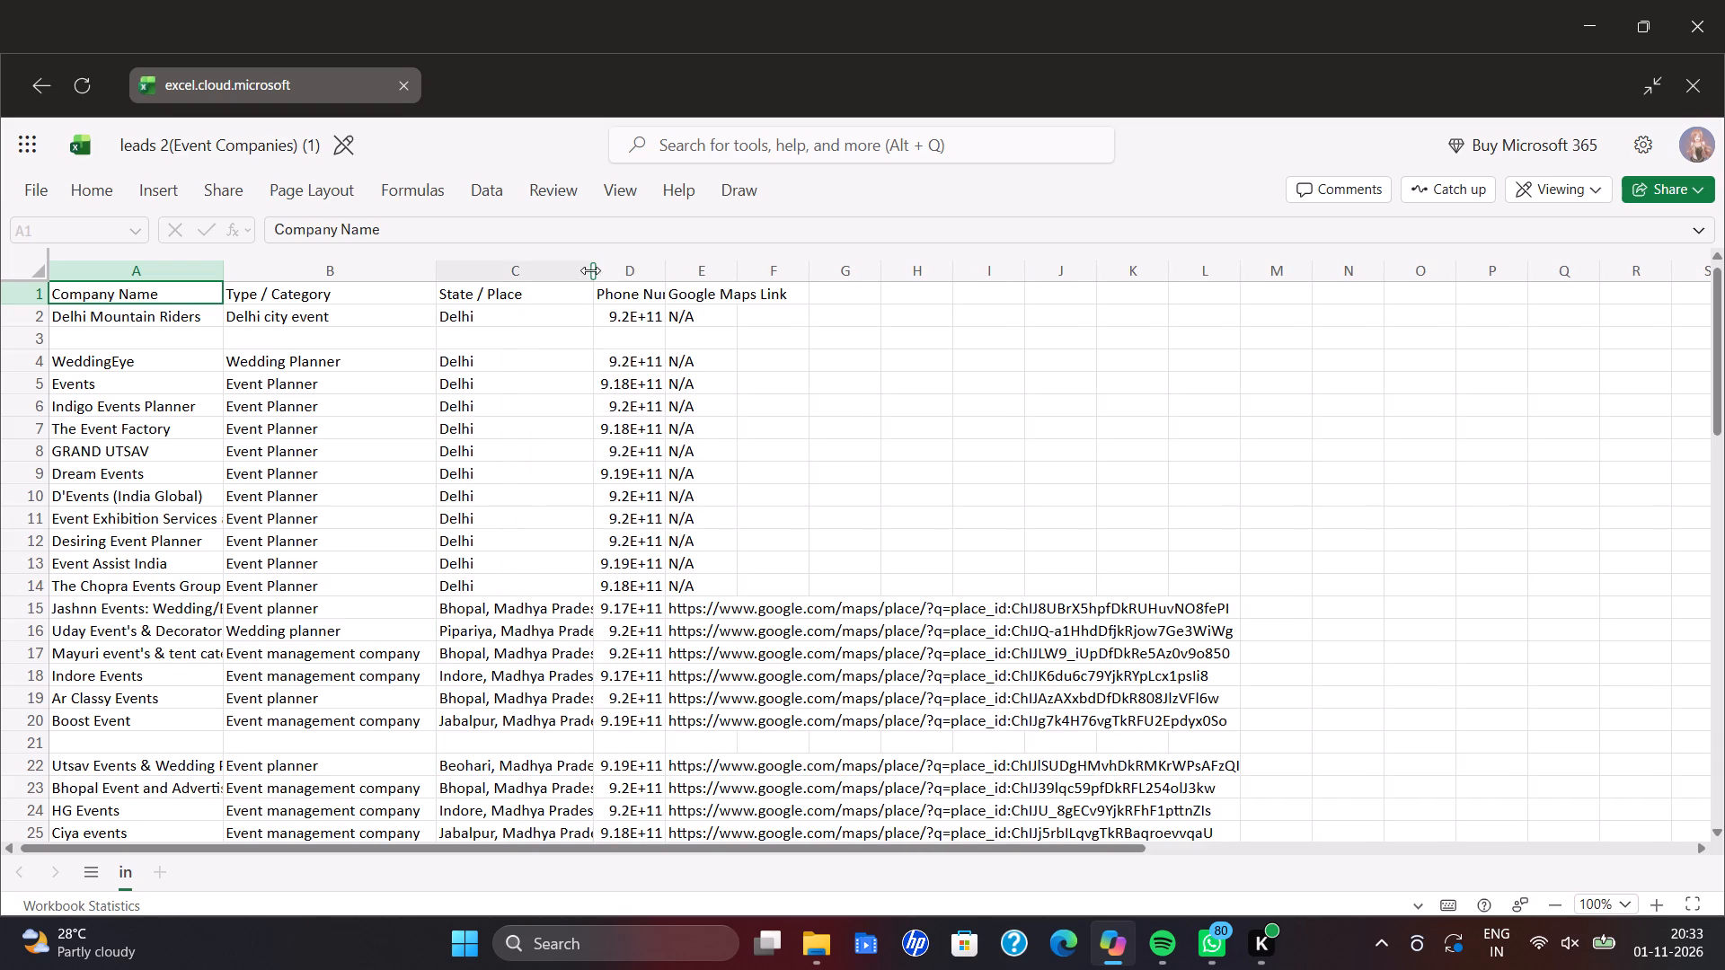
pyautogui.moveTo(590, 270); pyautogui.dragTo(706, 286)
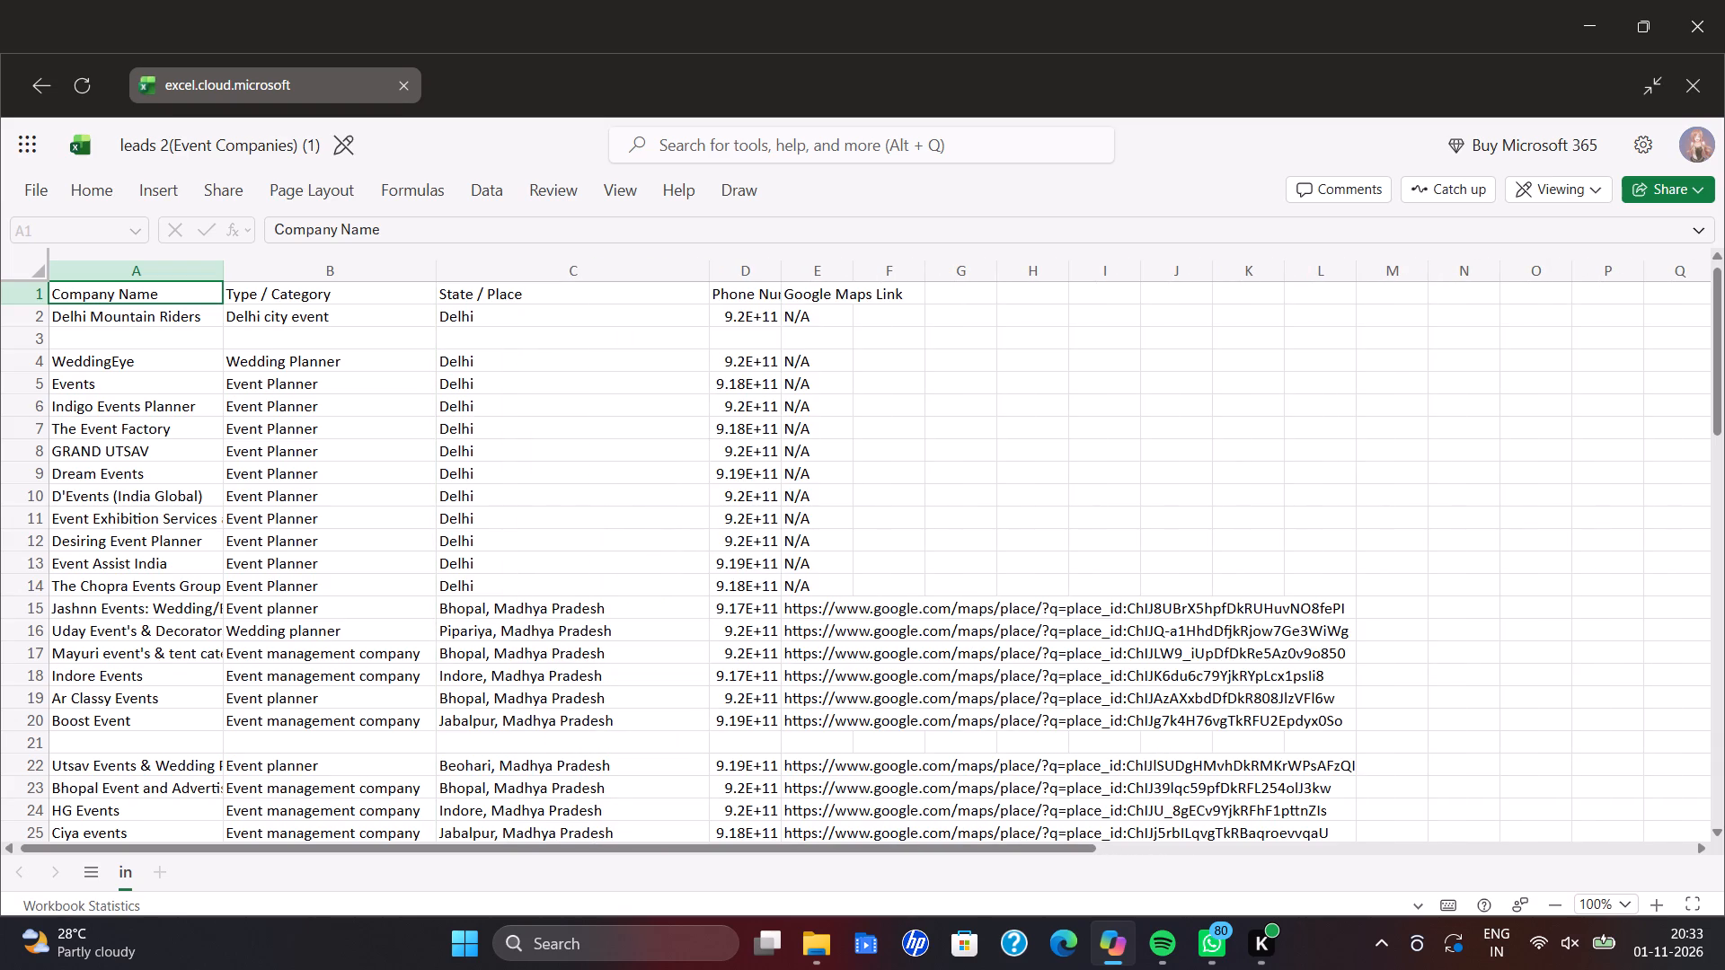
# Widen the Phone Number and Google Maps Link columns to fit their contents, and trim the excess Phone Number width.
pyautogui.moveTo(781, 273); pyautogui.dragTo(924, 265)
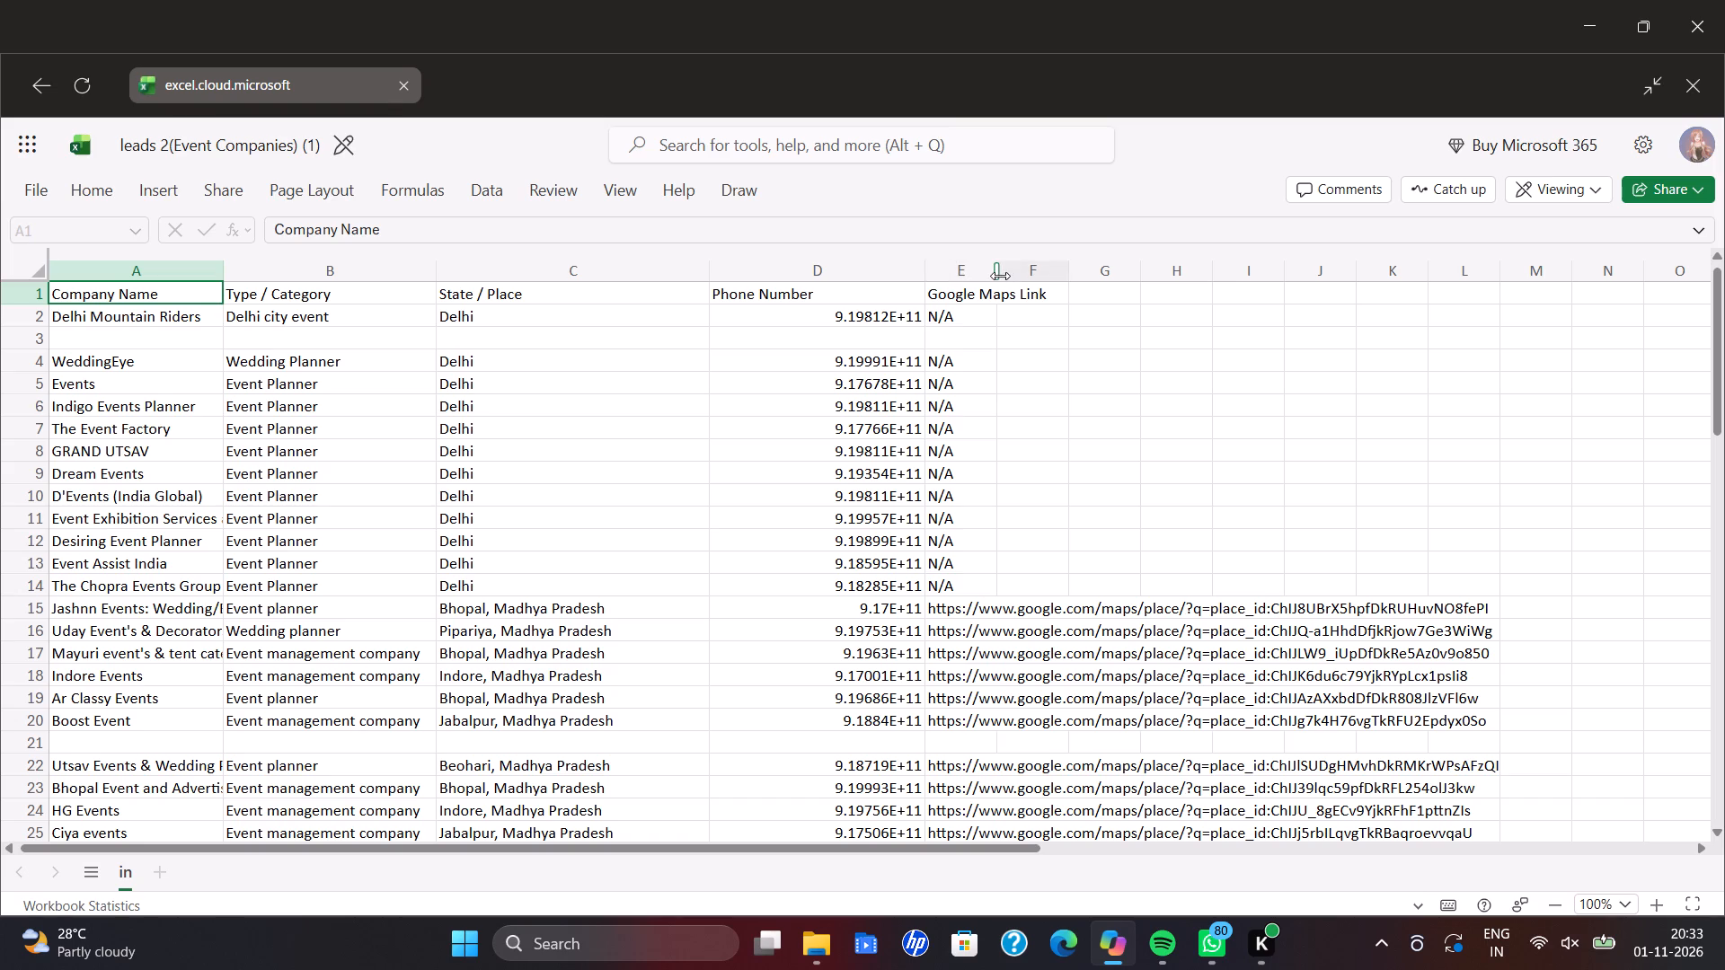
pyautogui.moveTo(1000, 275); pyautogui.dragTo(1416, 306)
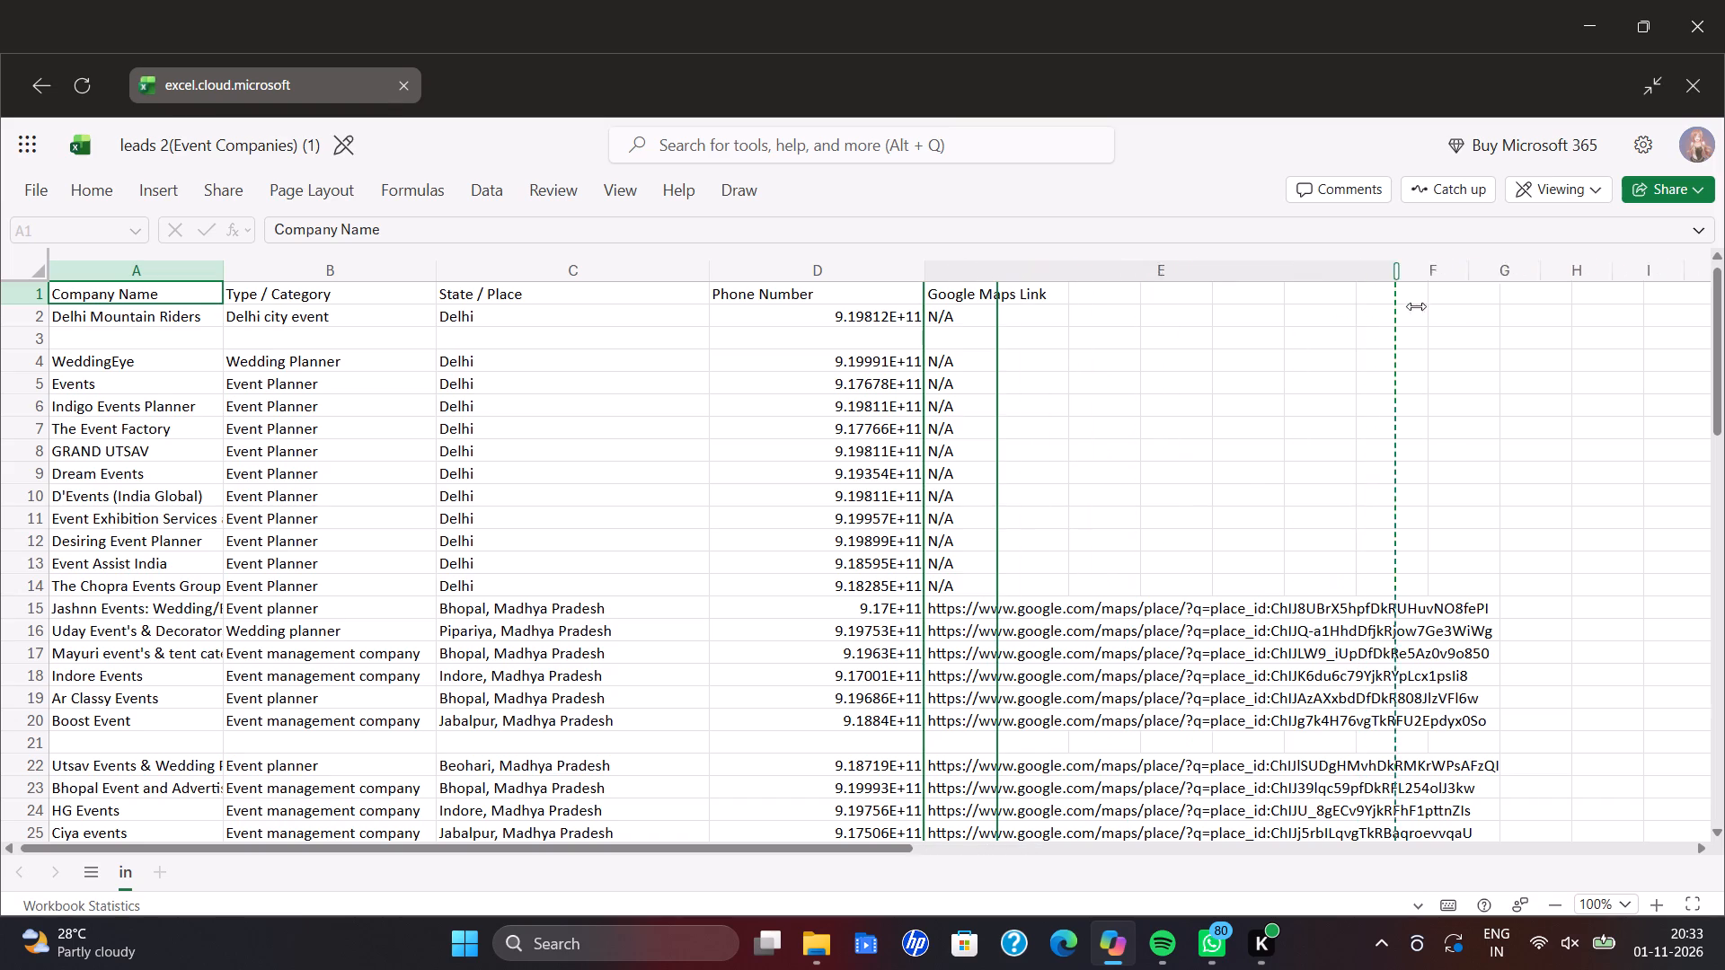
pyautogui.moveTo(1416, 306); pyautogui.dragTo(1458, 304)
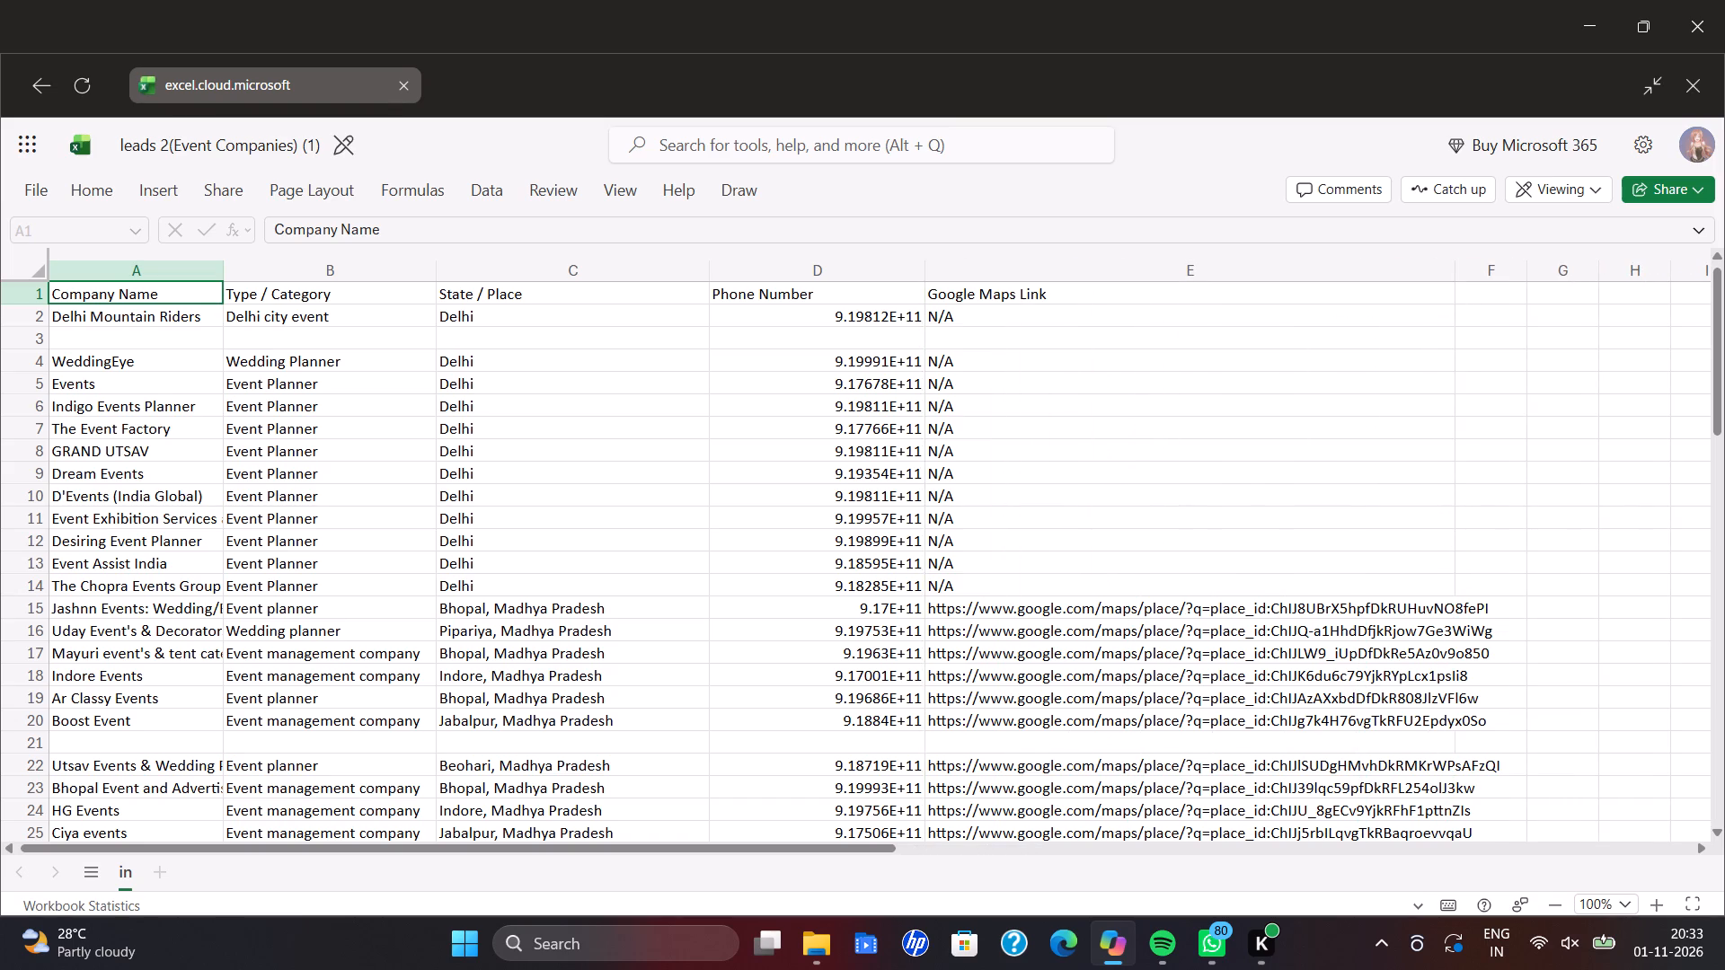
pyautogui.moveTo(1451, 272); pyautogui.dragTo(1520, 272)
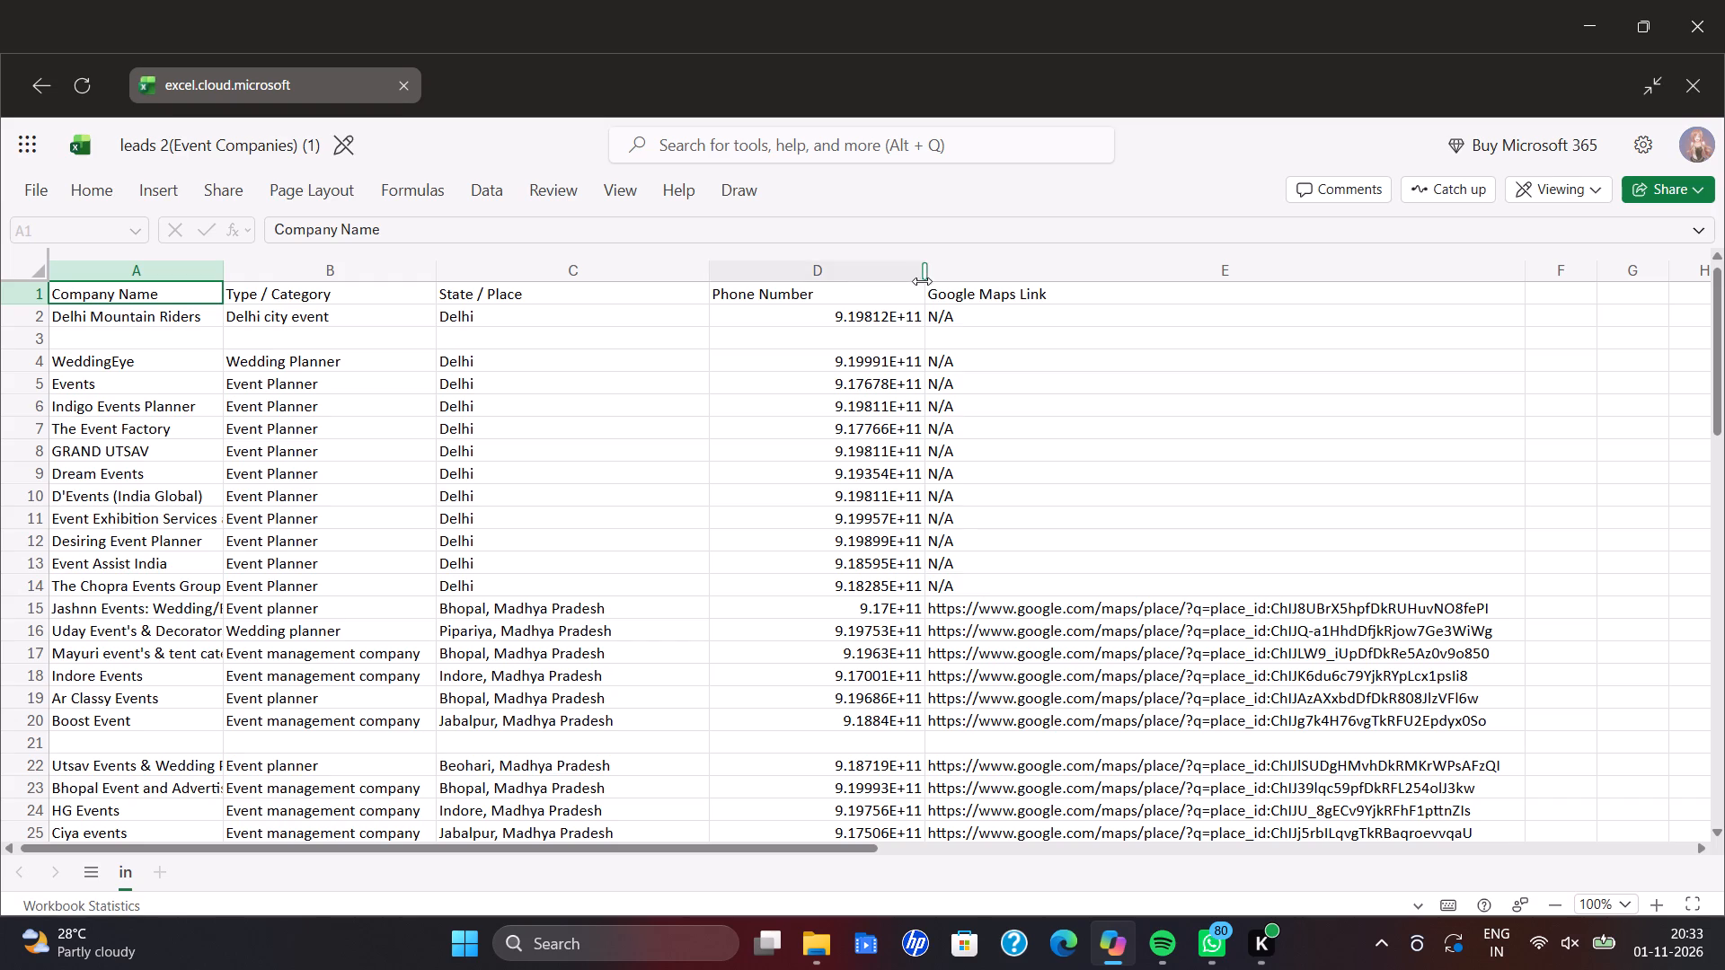
pyautogui.moveTo(924, 279); pyautogui.dragTo(1001, 279)
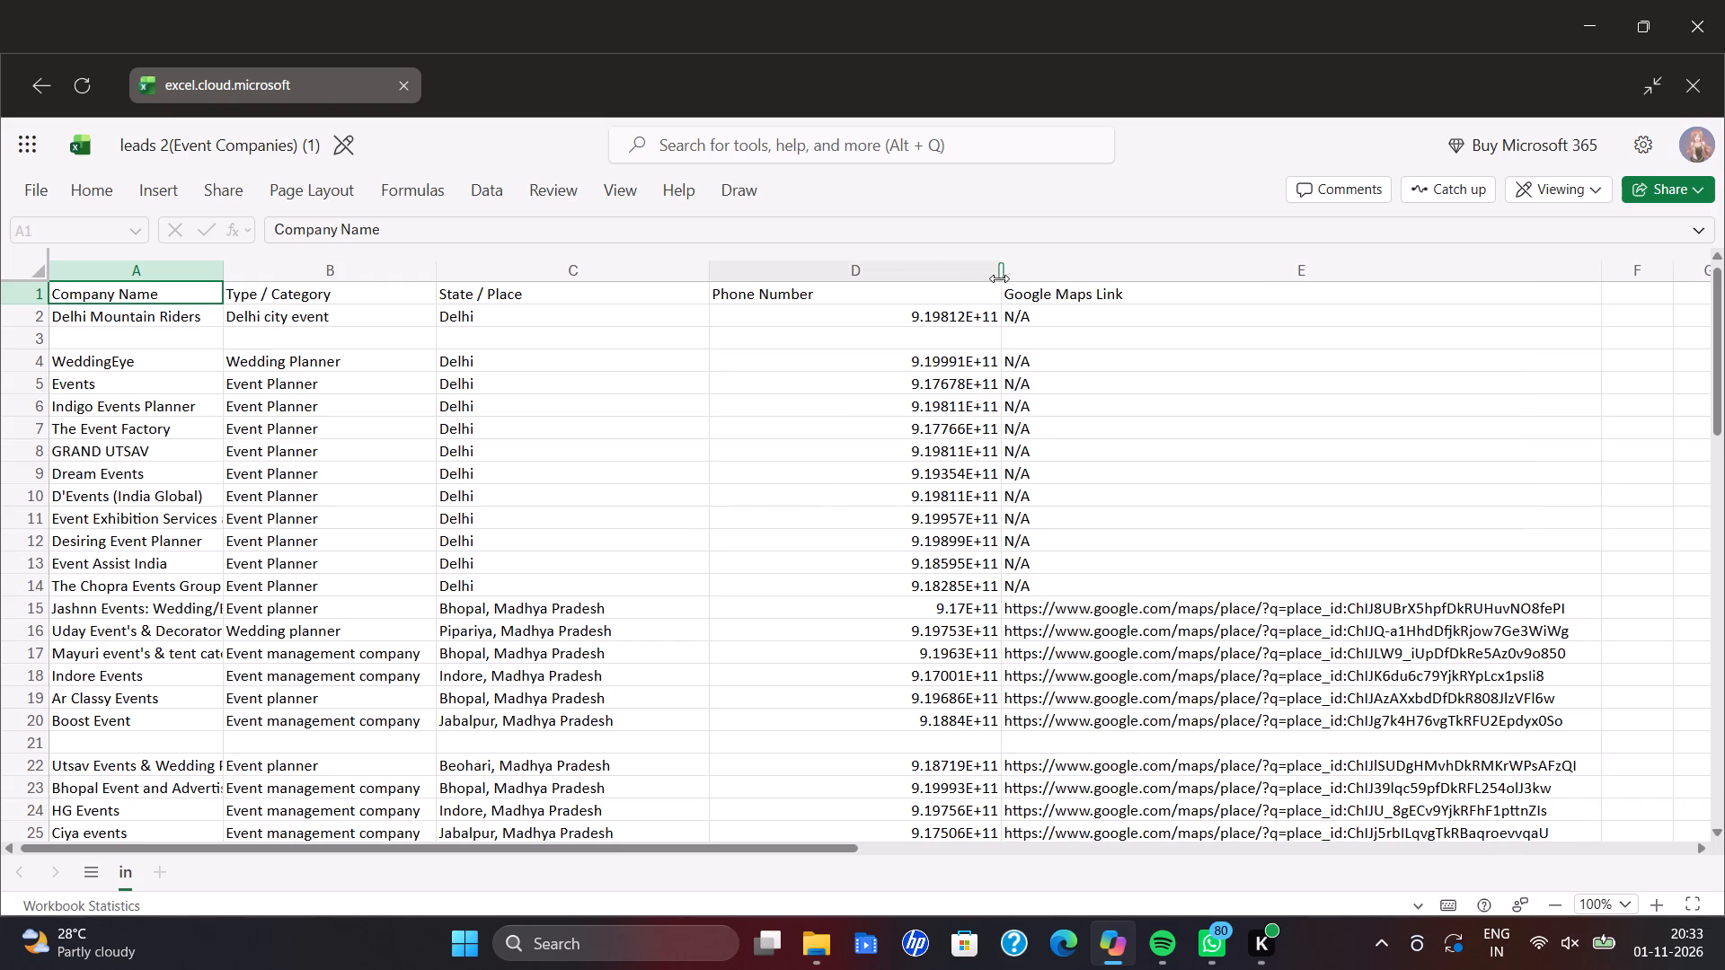
pyautogui.scroll(-1, 932, 447)
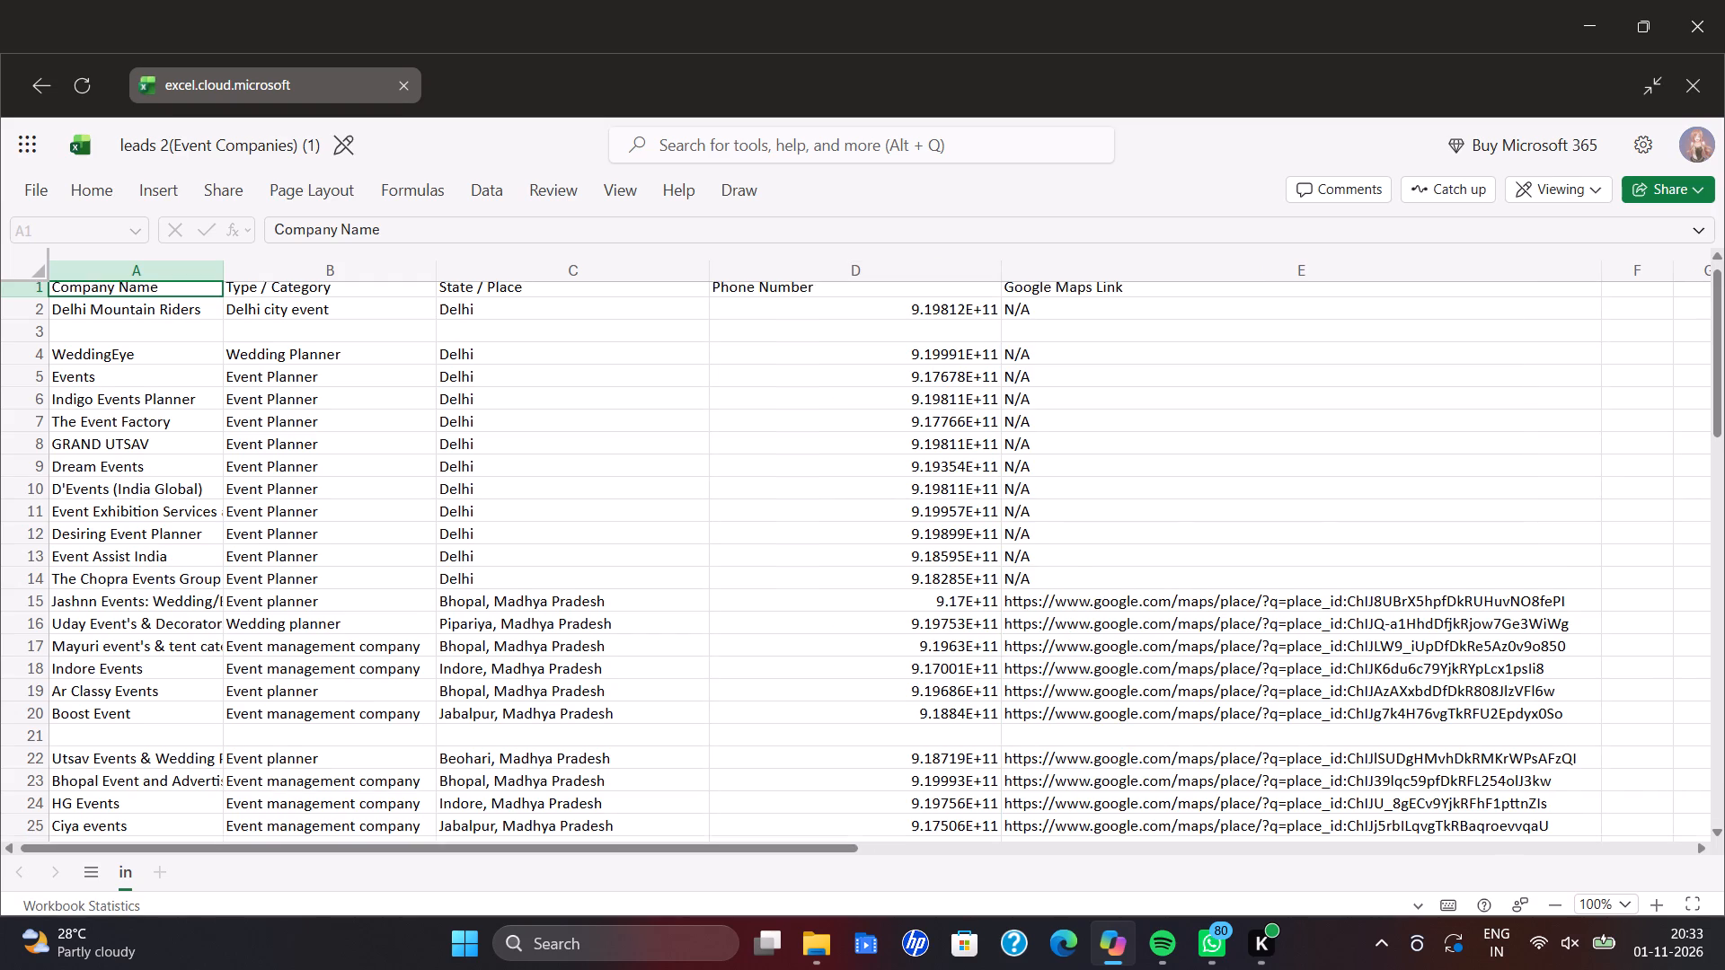
pyautogui.scroll(-3, 933, 447)
pyautogui.scroll(4, 936, 449)
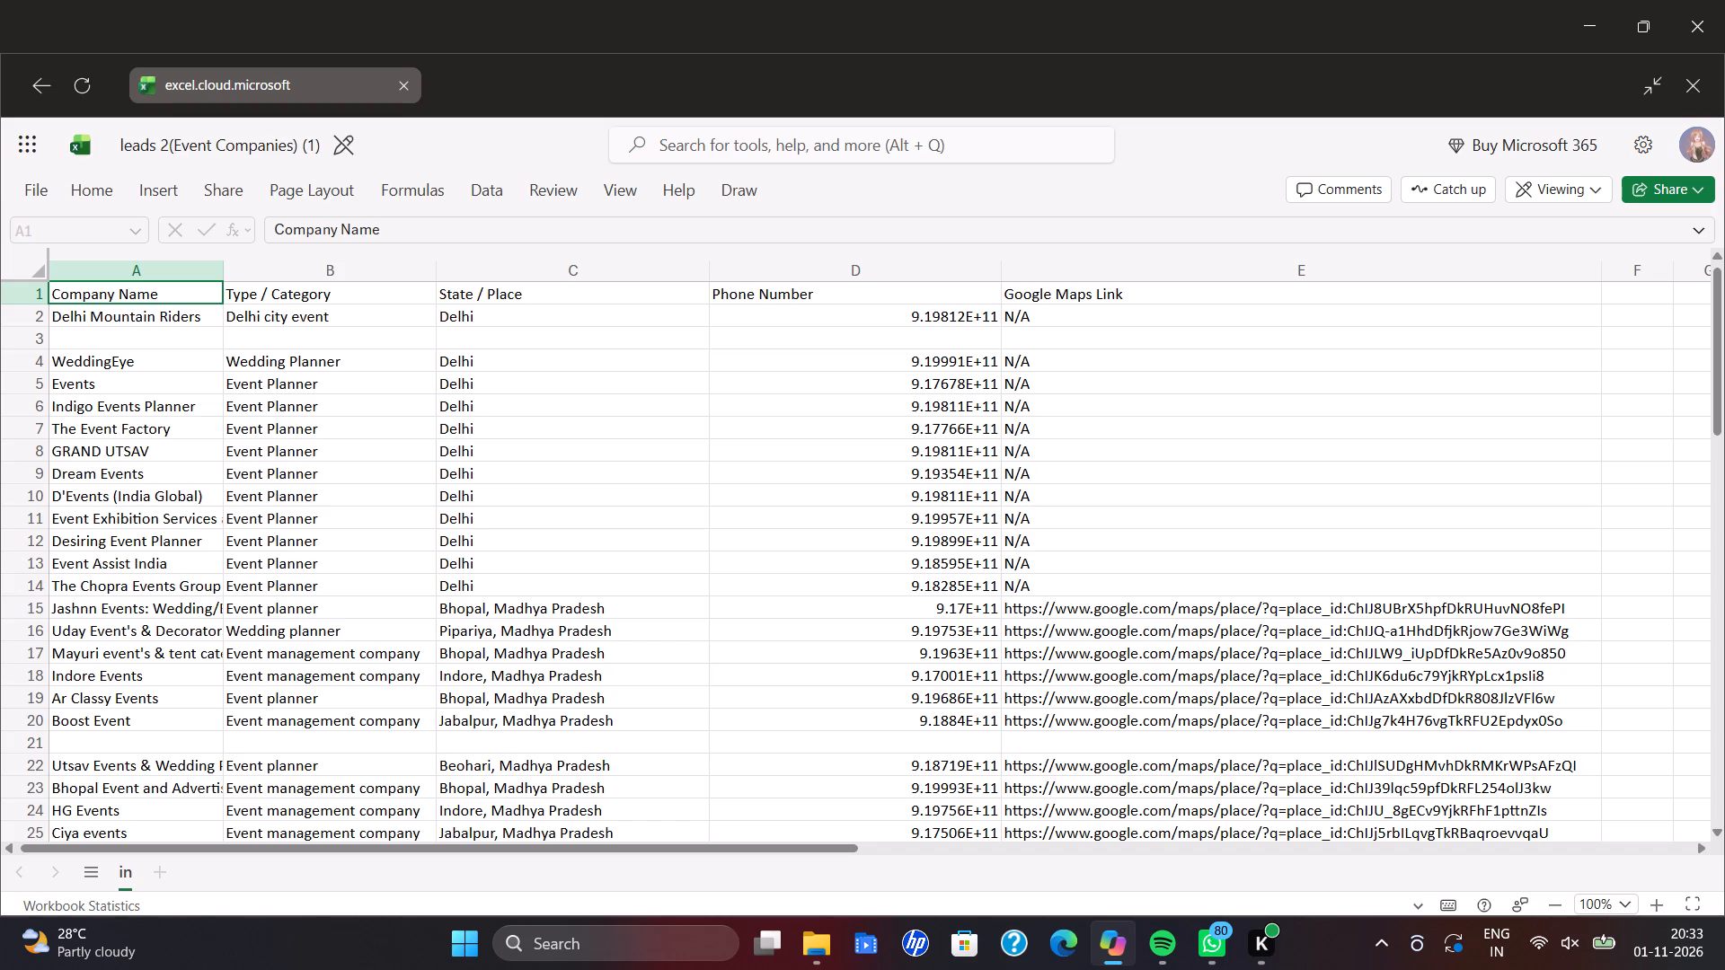
pyautogui.moveTo(1001, 274); pyautogui.dragTo(940, 281)
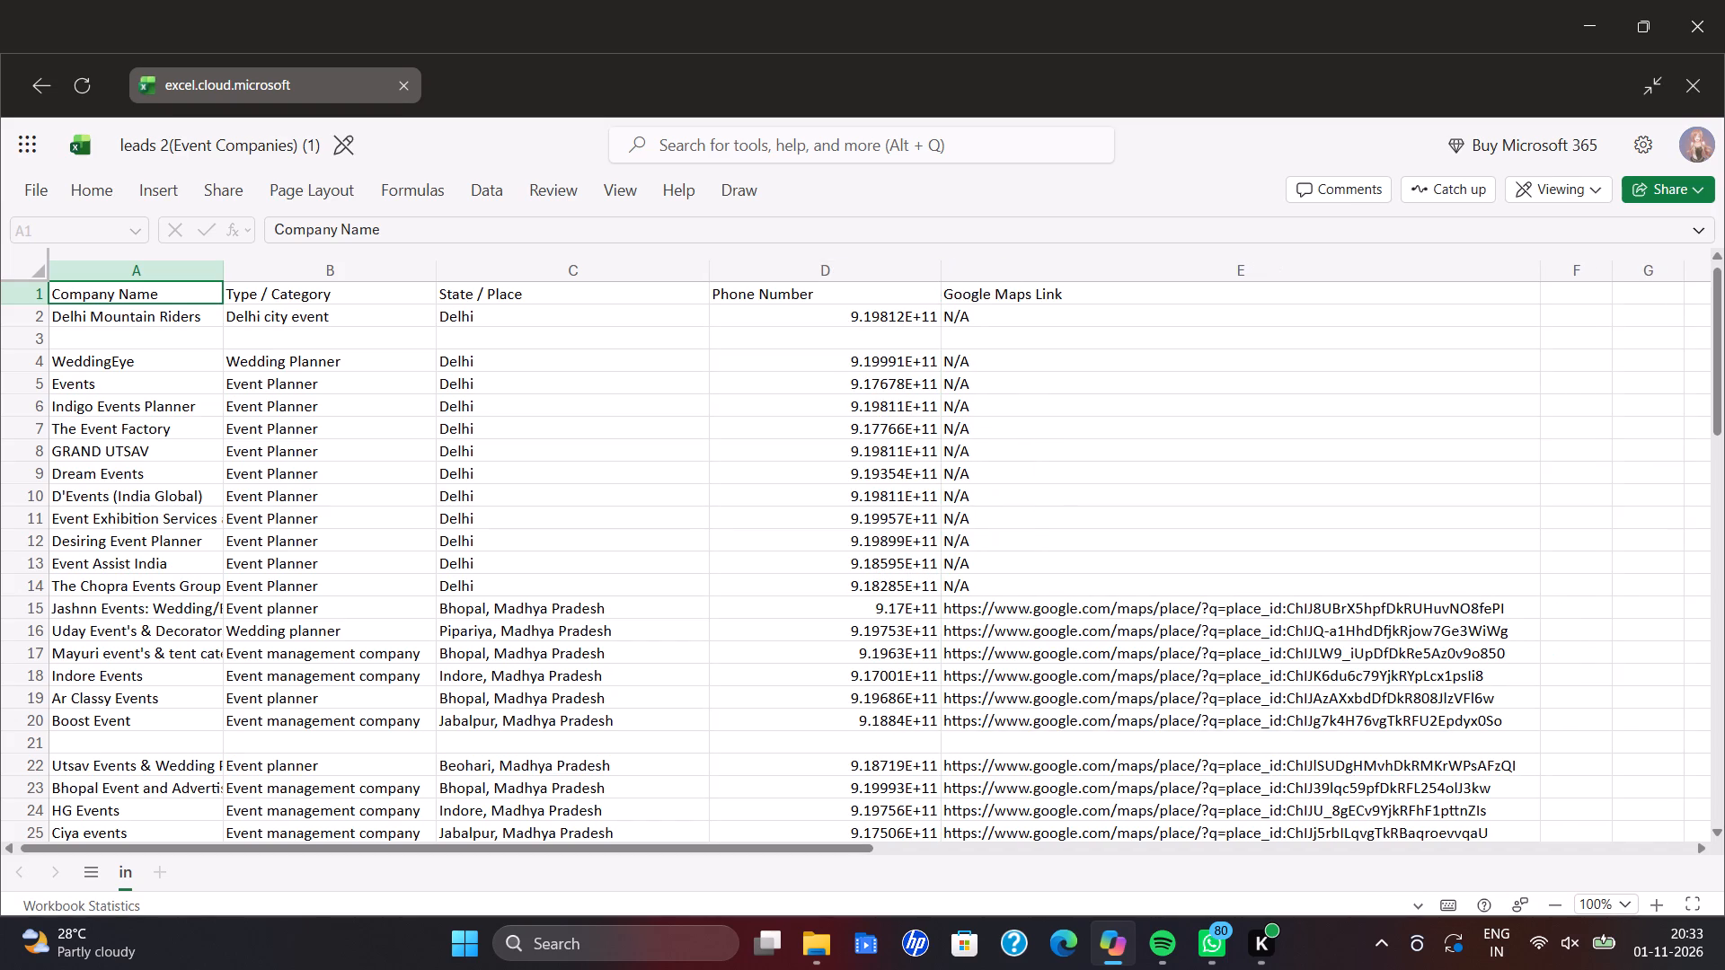
pyautogui.moveTo(940, 273); pyautogui.dragTo(897, 273)
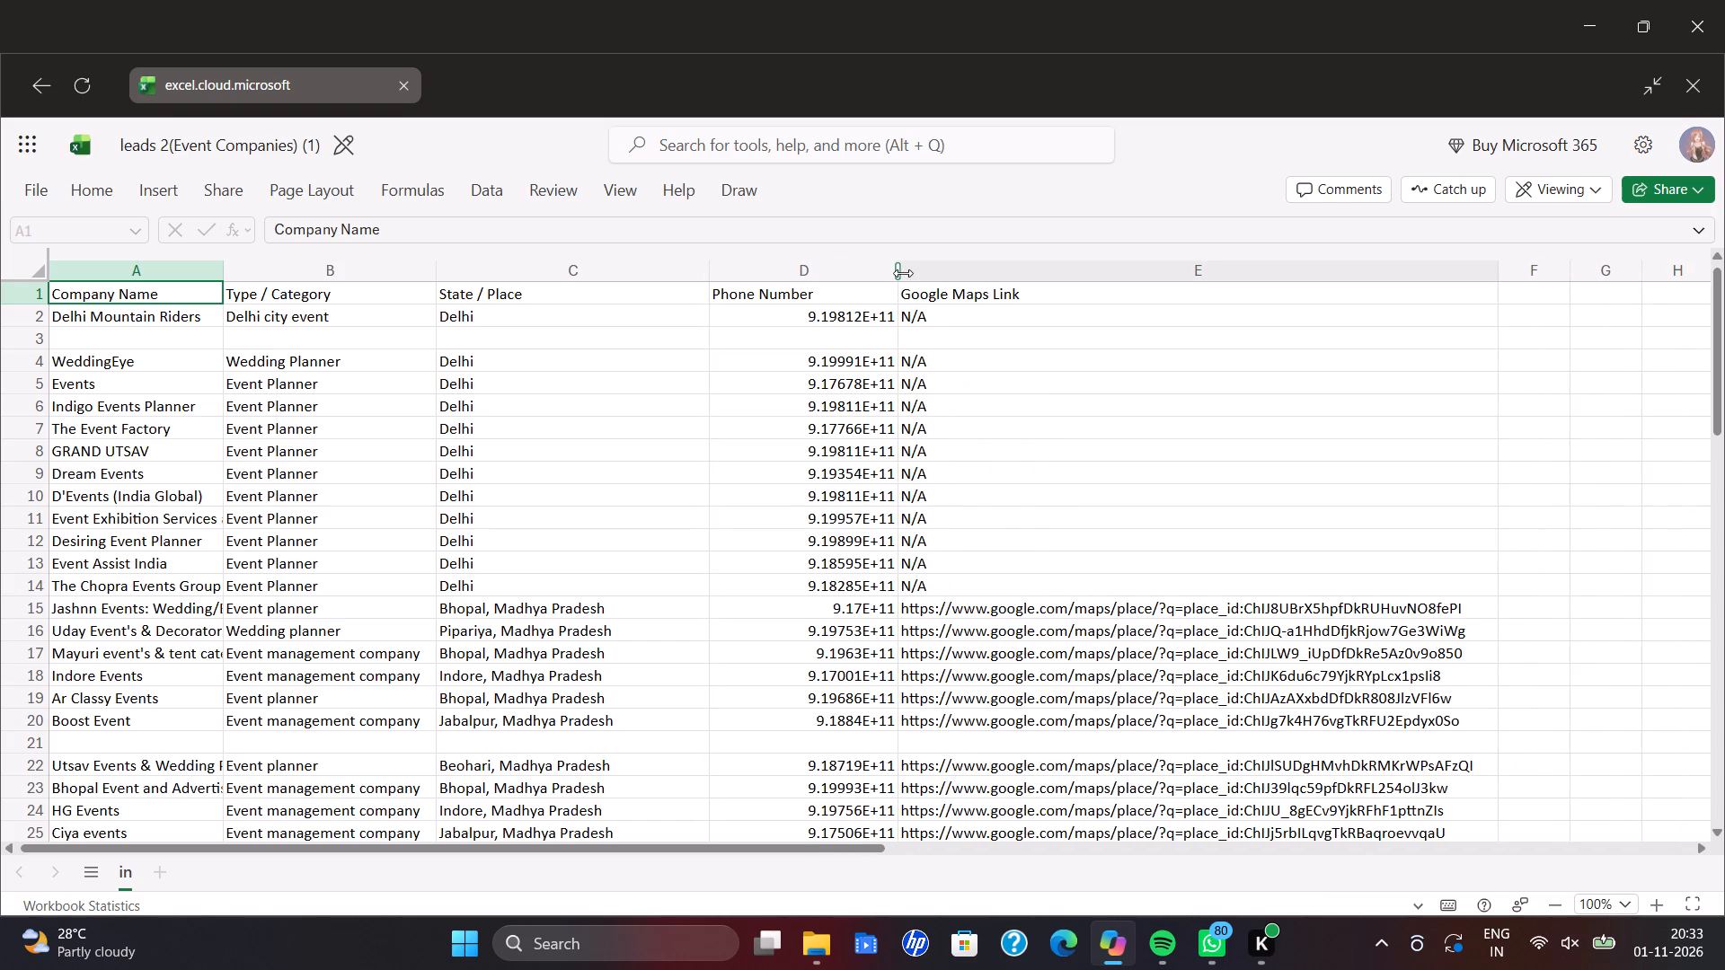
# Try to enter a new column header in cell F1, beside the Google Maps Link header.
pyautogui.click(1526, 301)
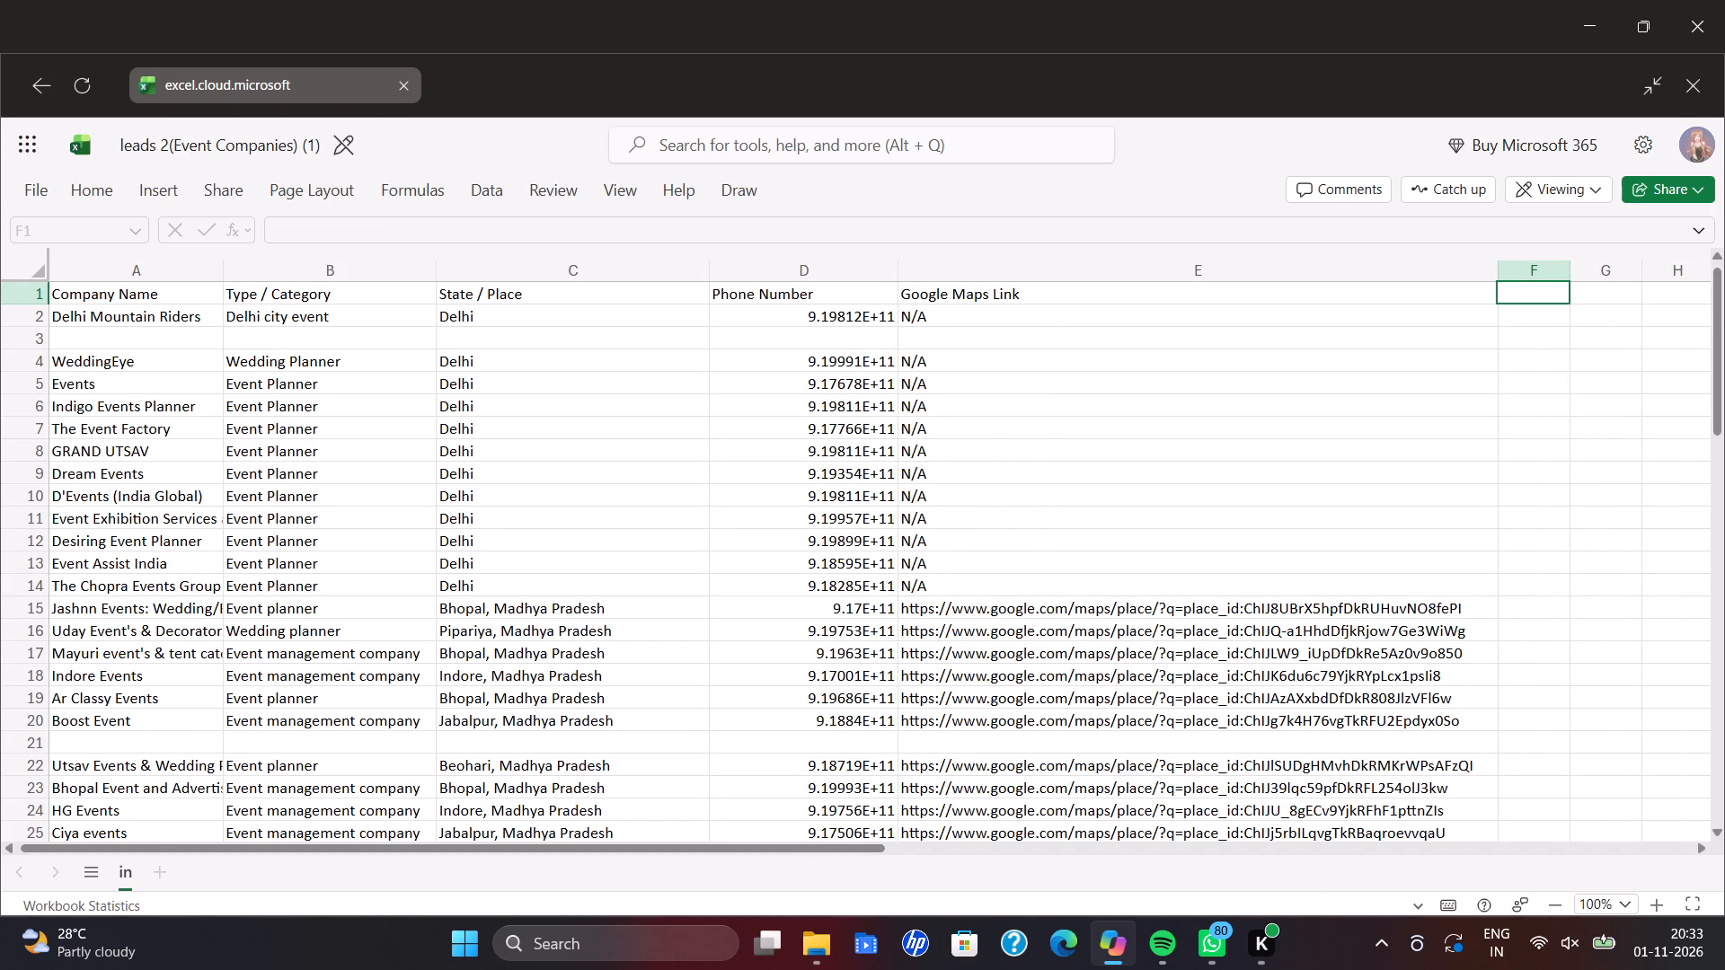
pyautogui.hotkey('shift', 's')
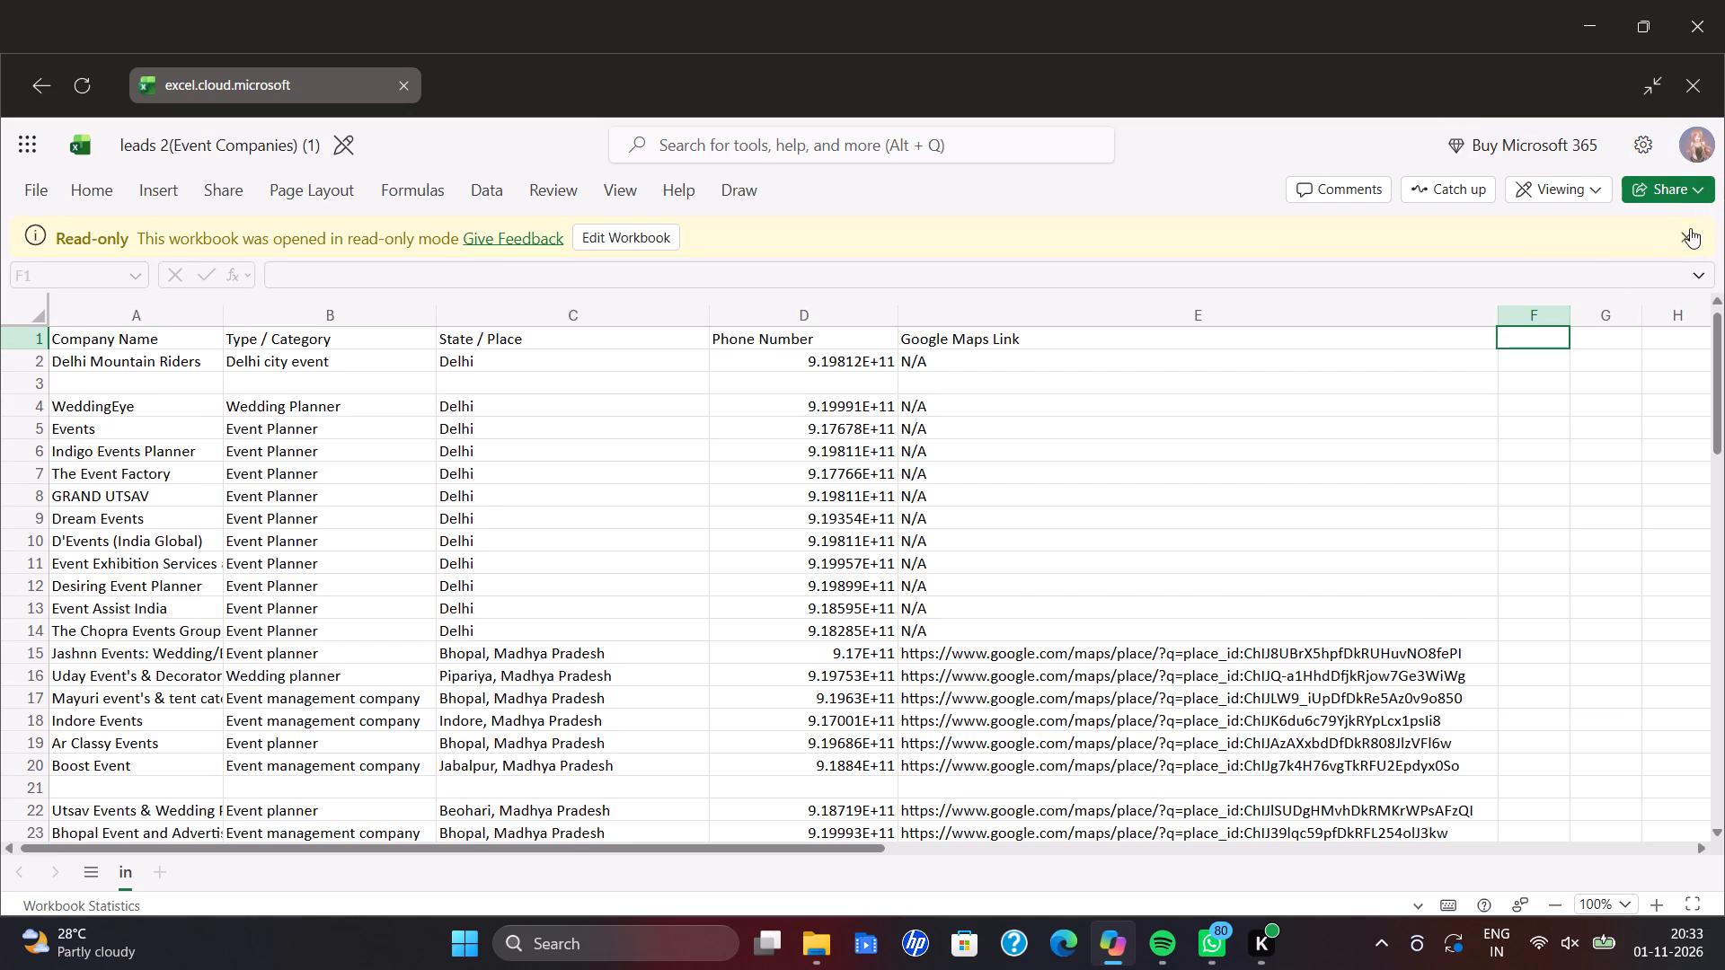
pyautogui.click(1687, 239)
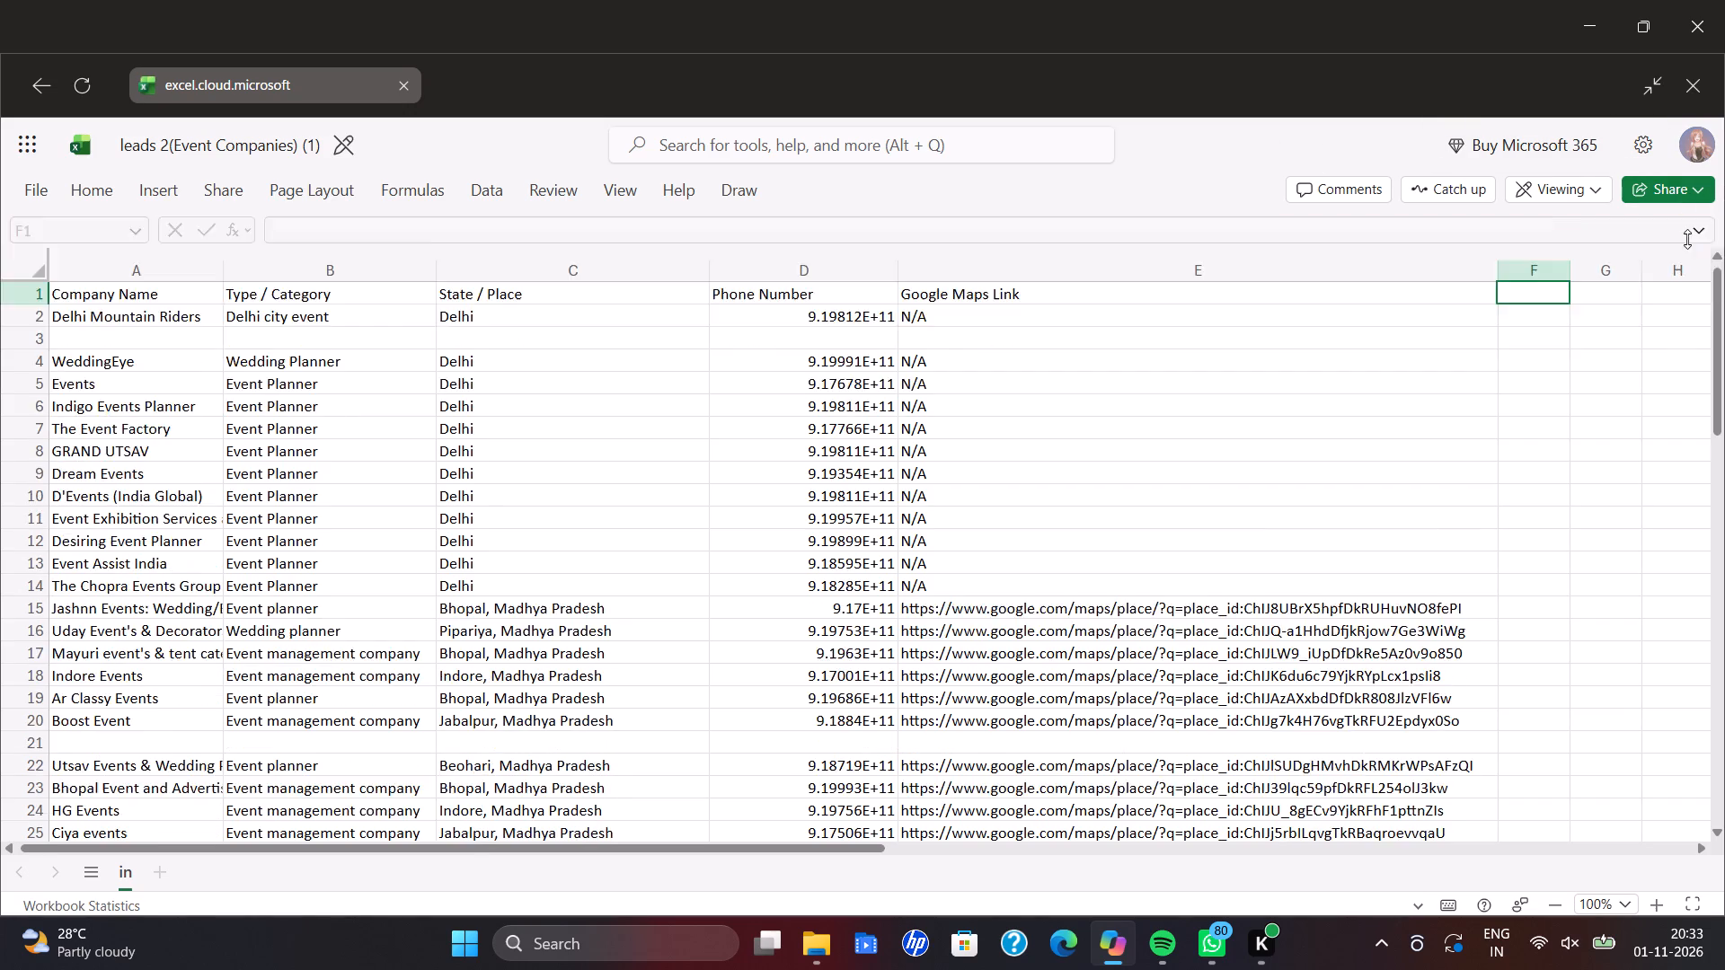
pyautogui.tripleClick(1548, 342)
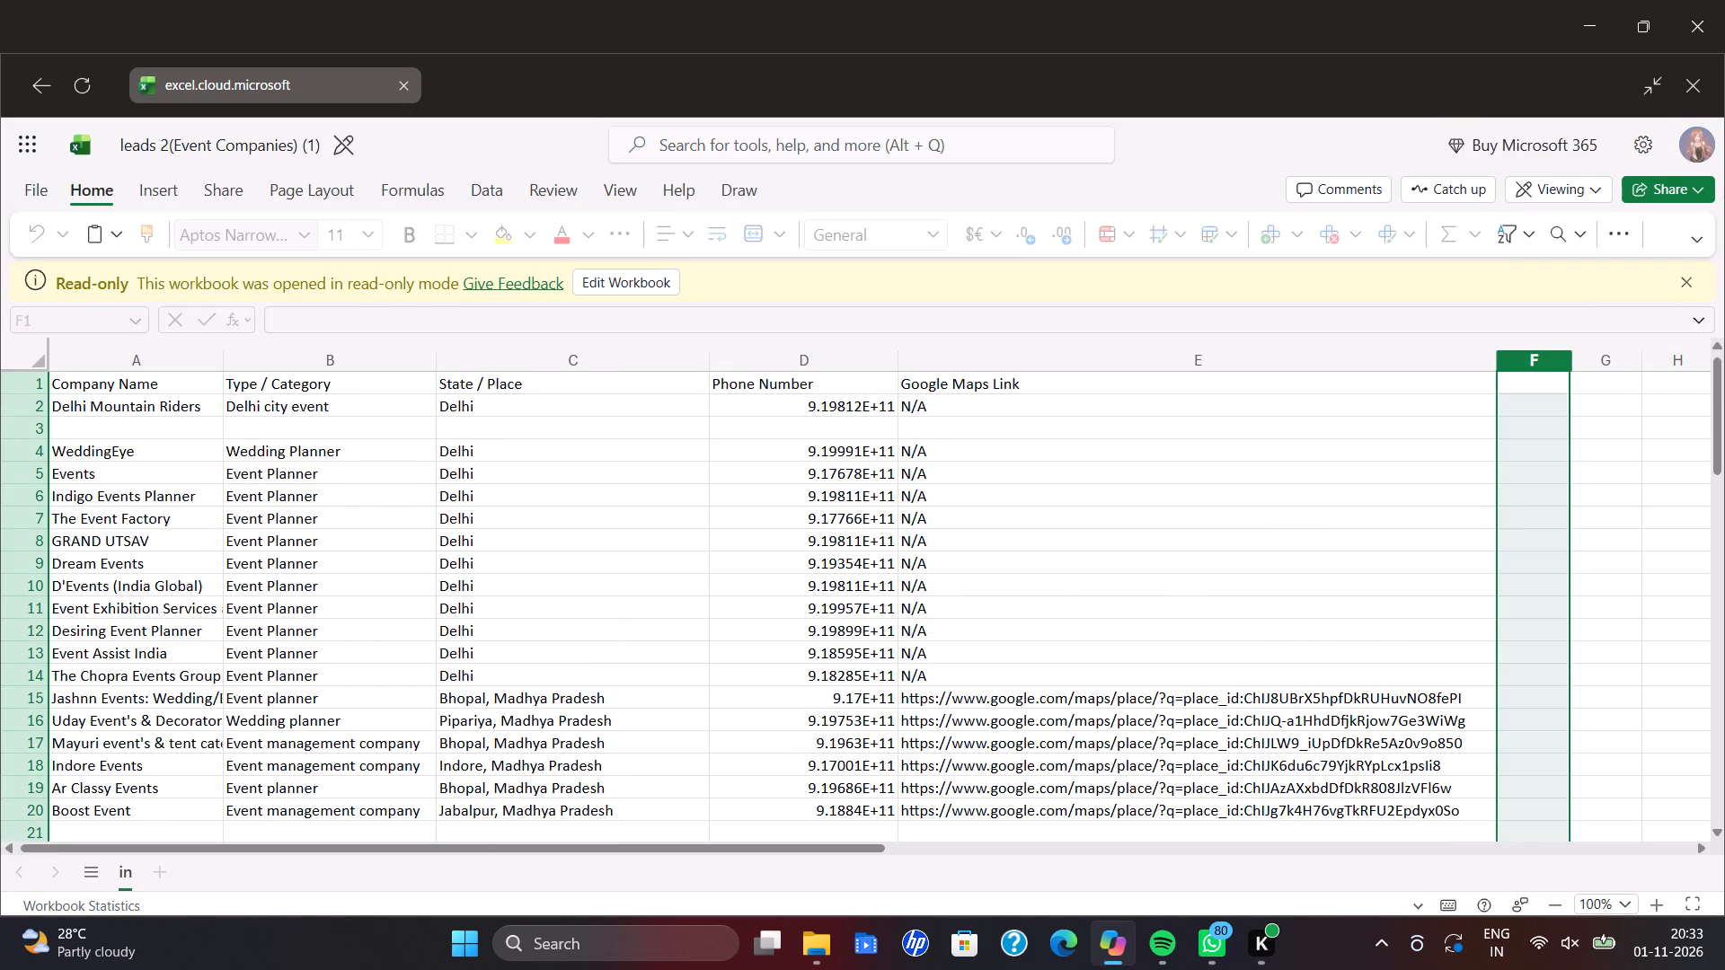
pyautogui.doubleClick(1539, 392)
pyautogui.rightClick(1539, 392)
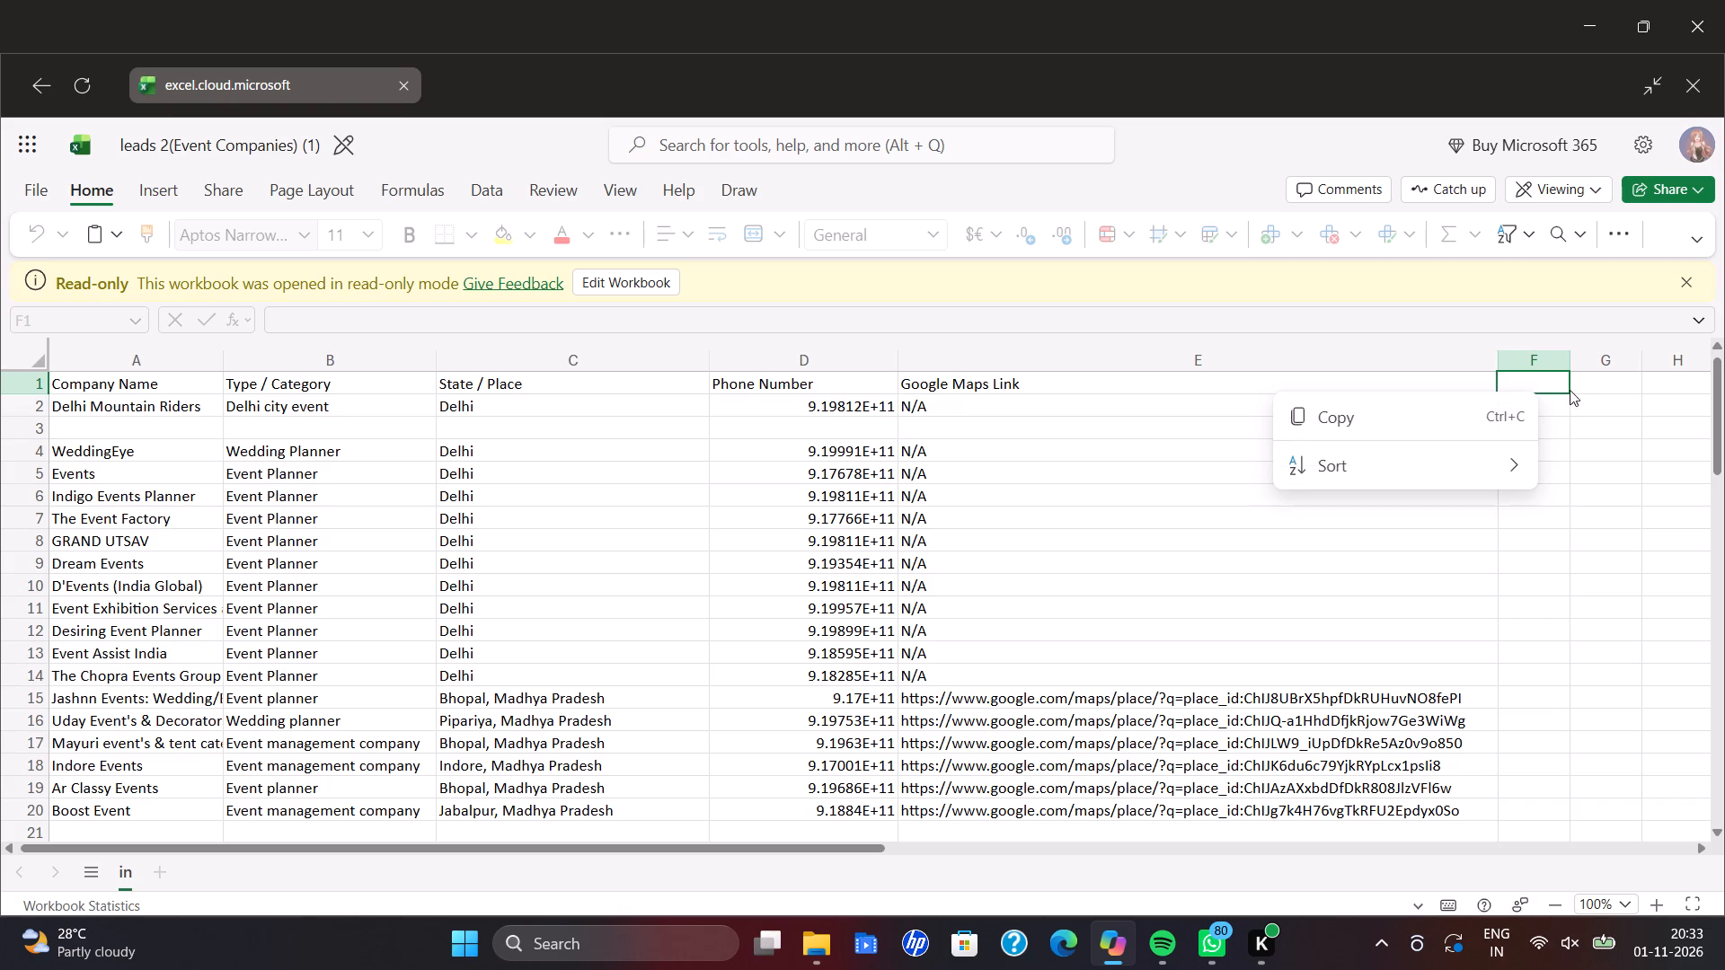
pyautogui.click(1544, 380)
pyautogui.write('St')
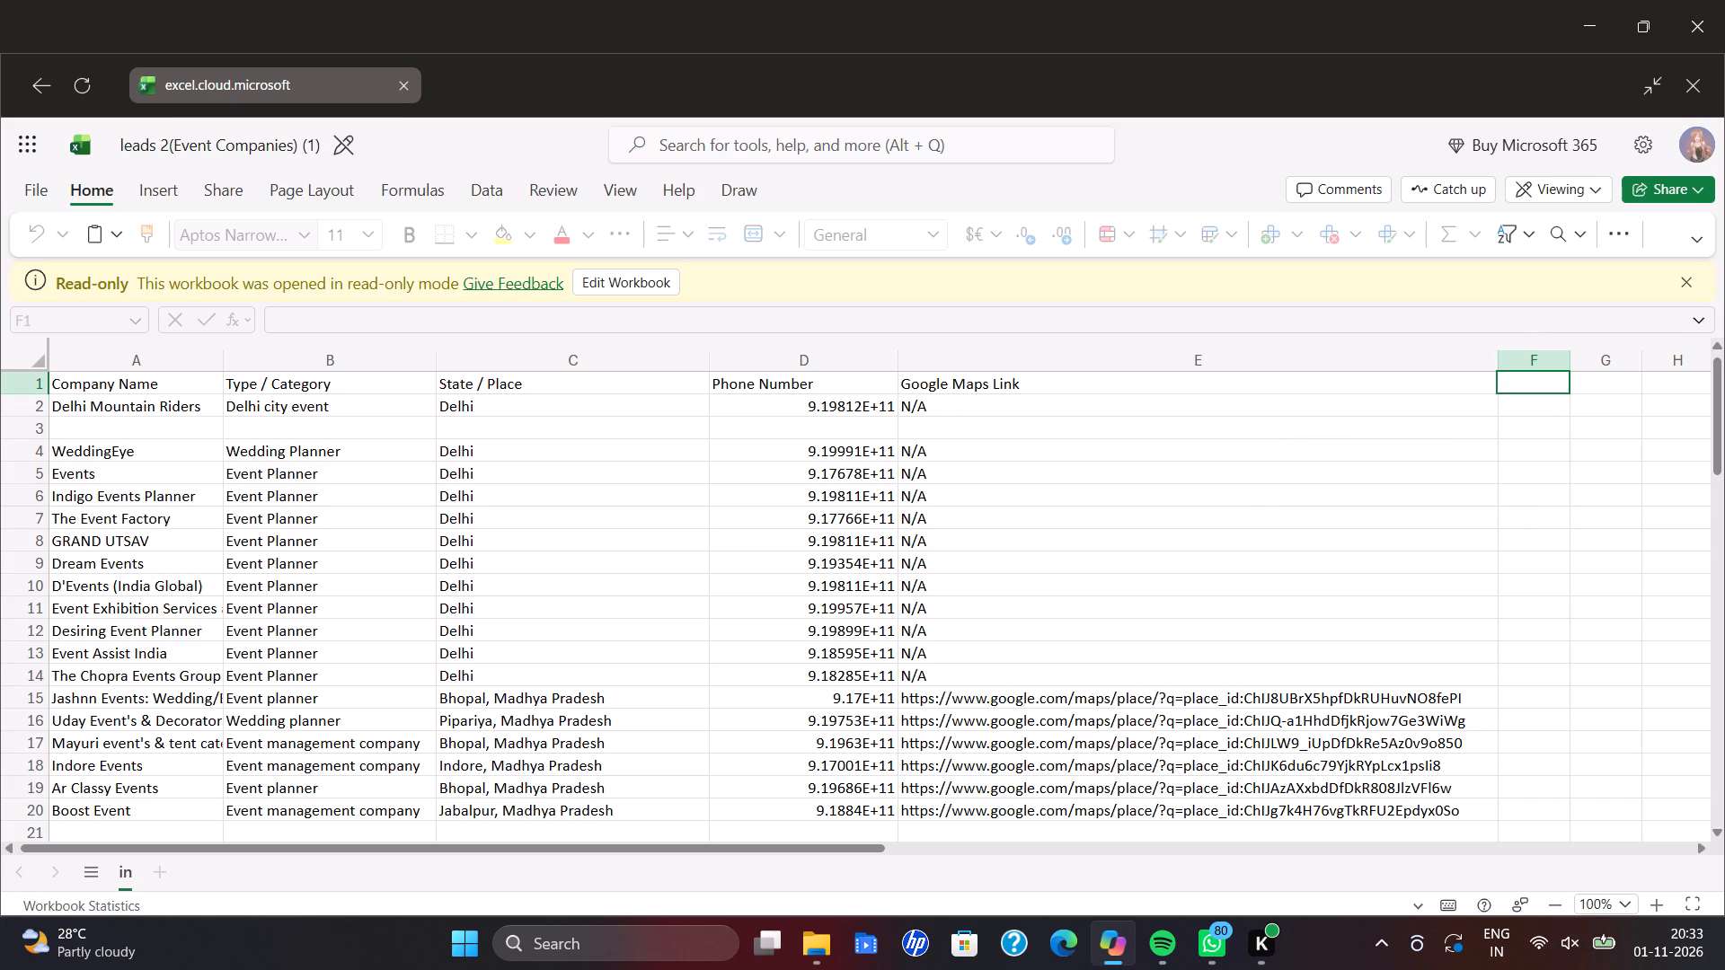
# Check the workbook's view-only status, and make it editable by converting it to the newest file format.
pyautogui.click(338, 148)
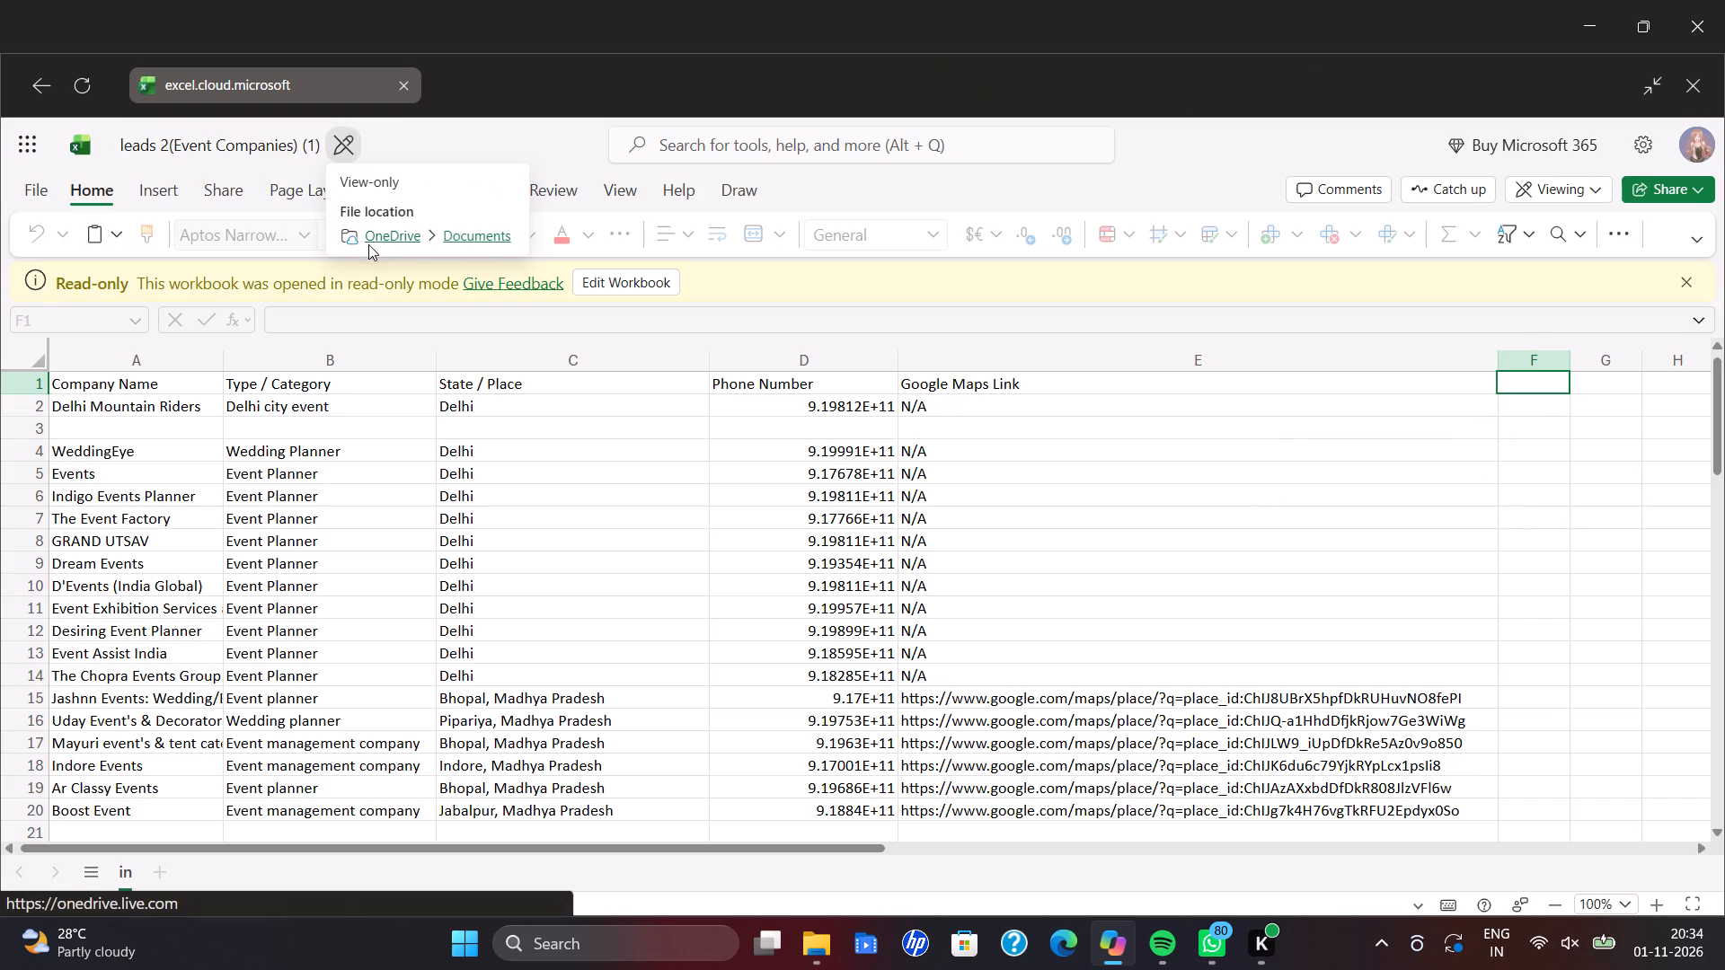
pyautogui.click(302, 341)
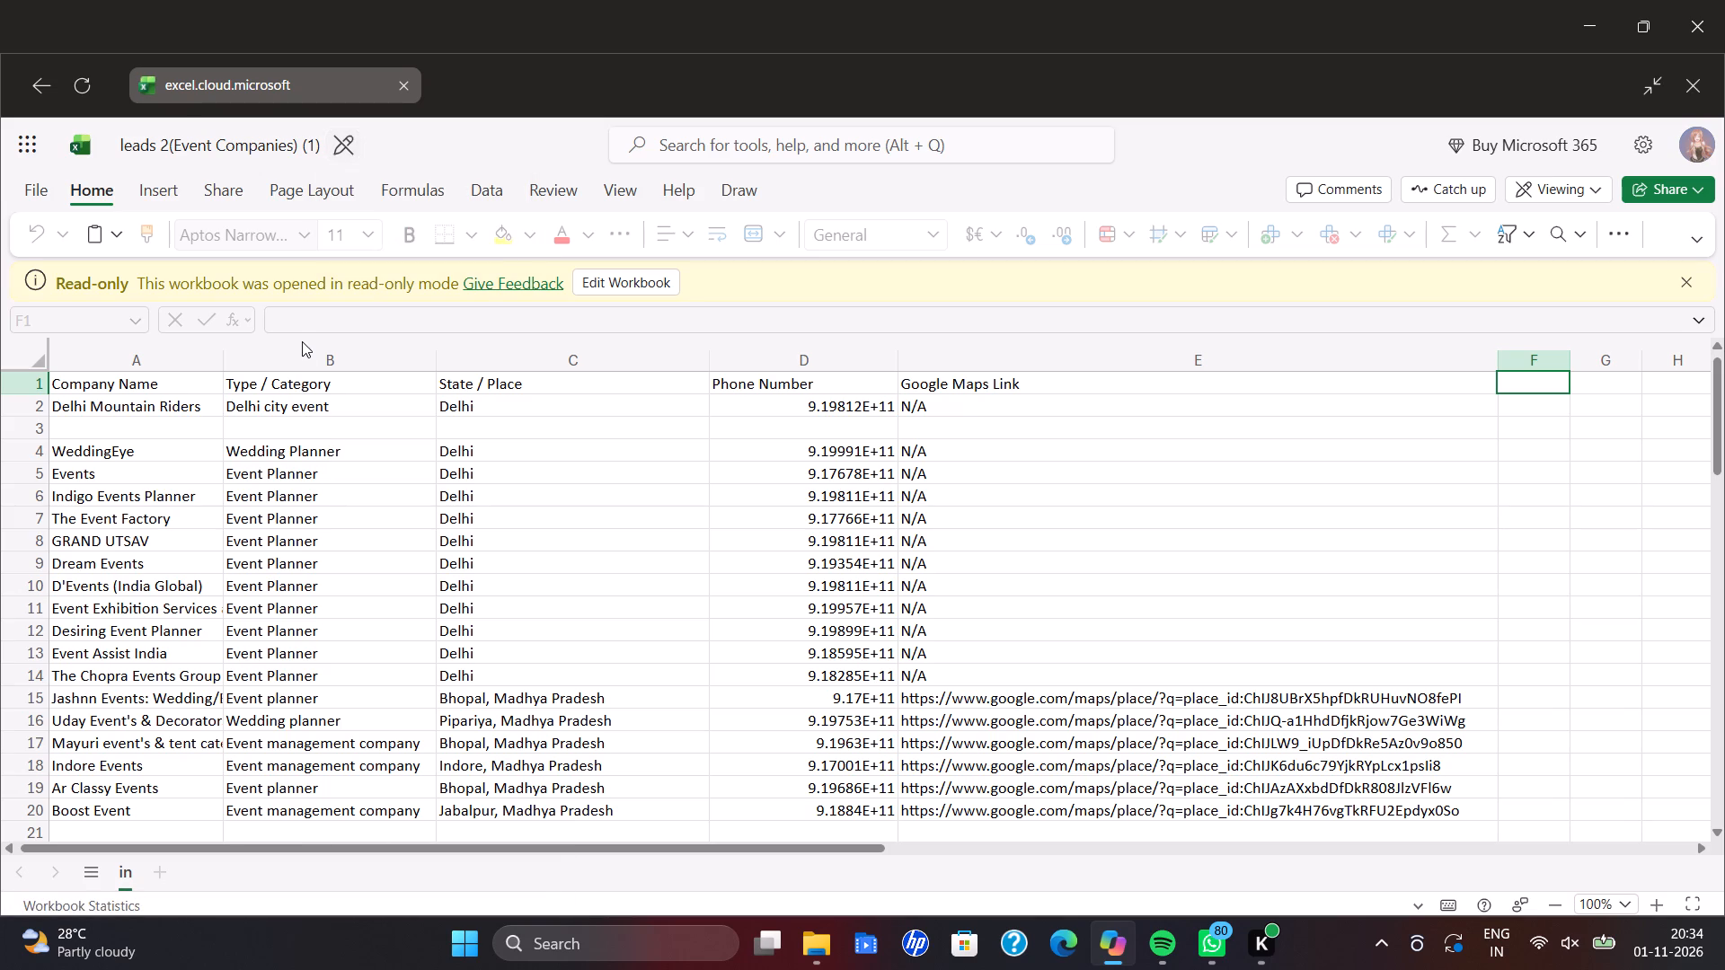
pyautogui.click(612, 286)
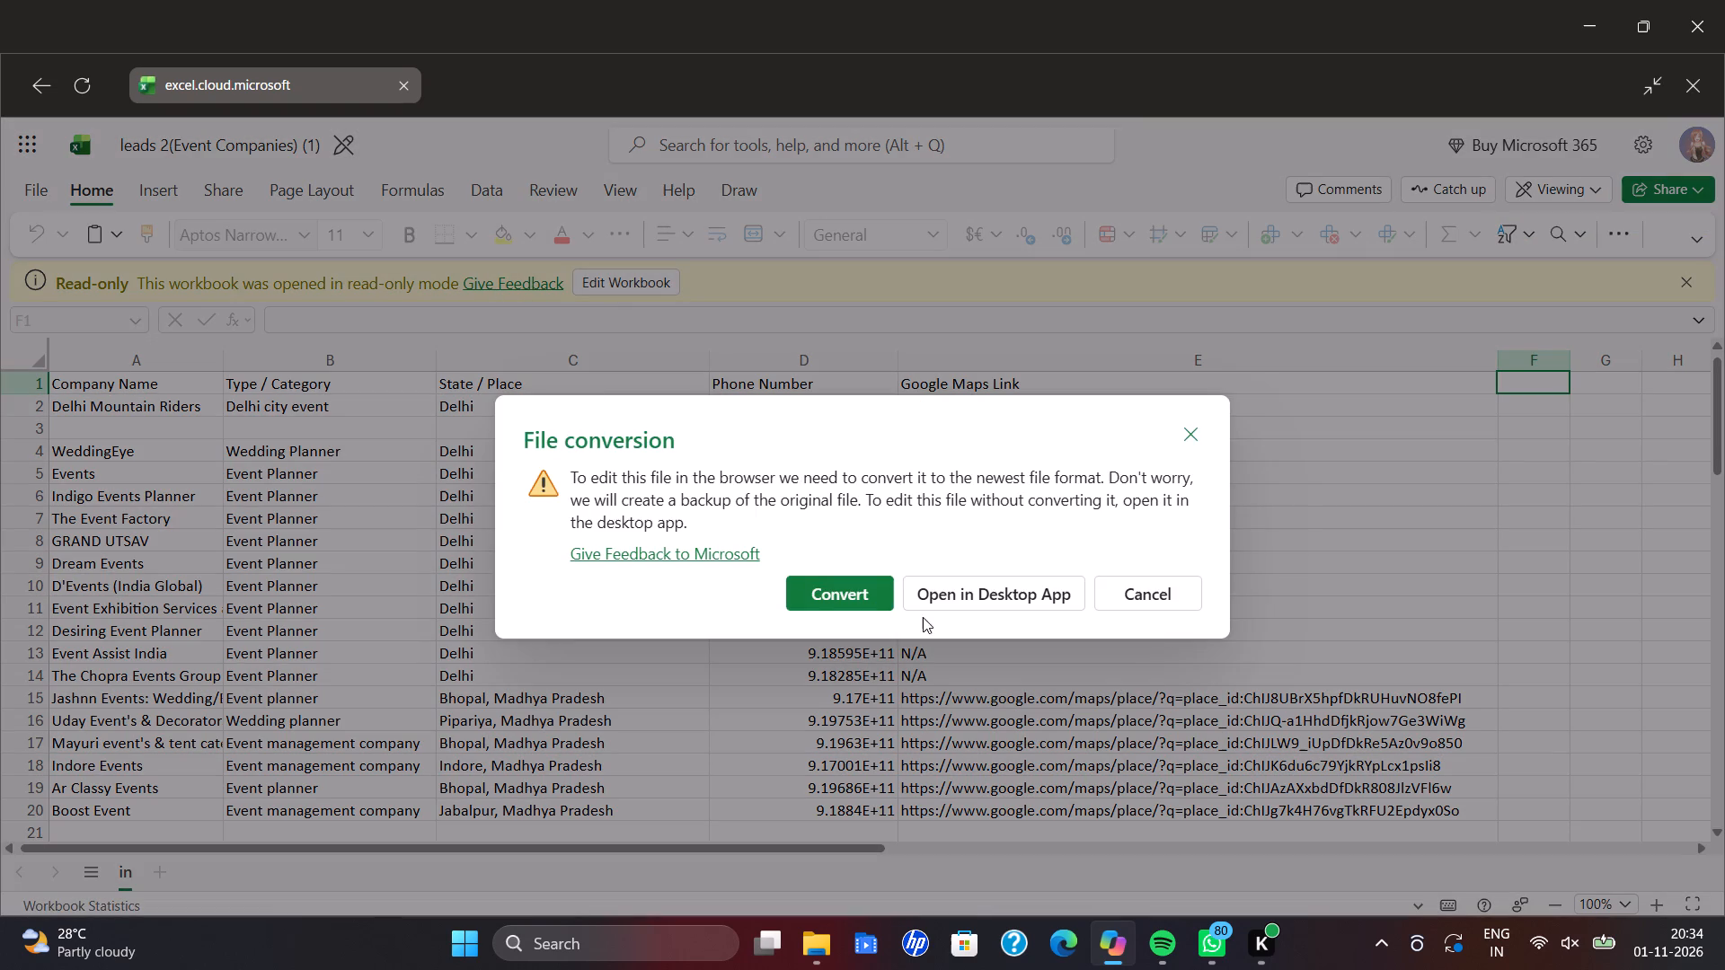
pyautogui.click(860, 589)
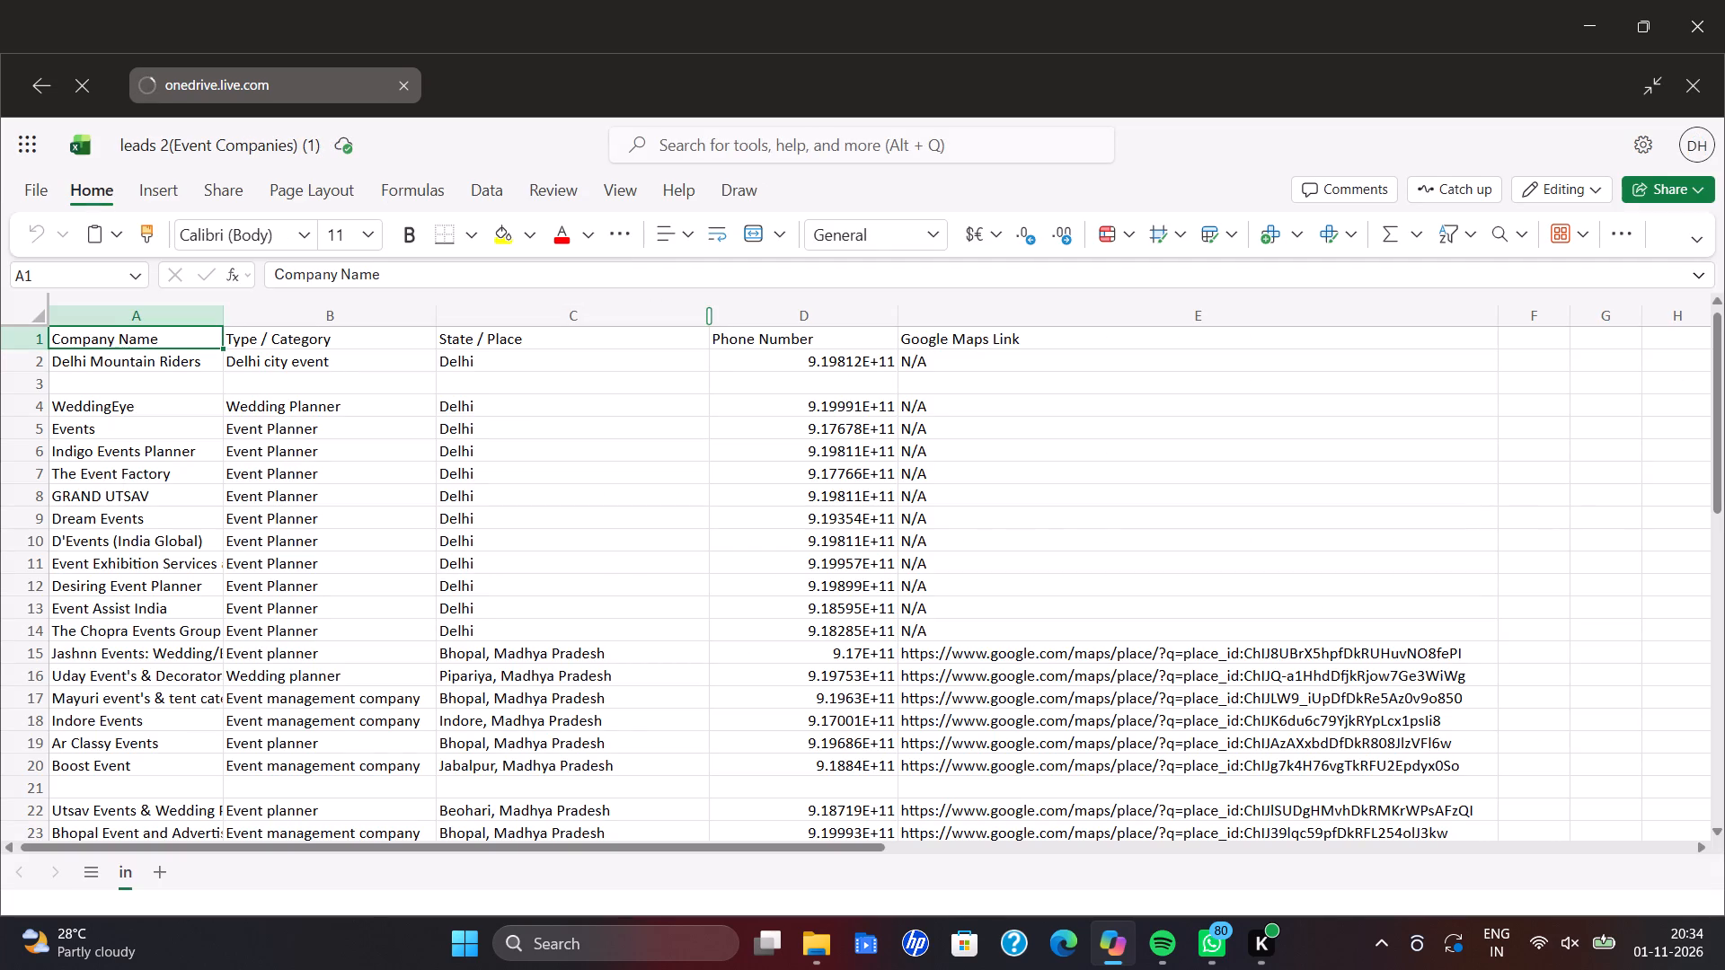
# Enter the header "Status" in cell F1, beside the Google Maps Link header.
pyautogui.click(1536, 341)
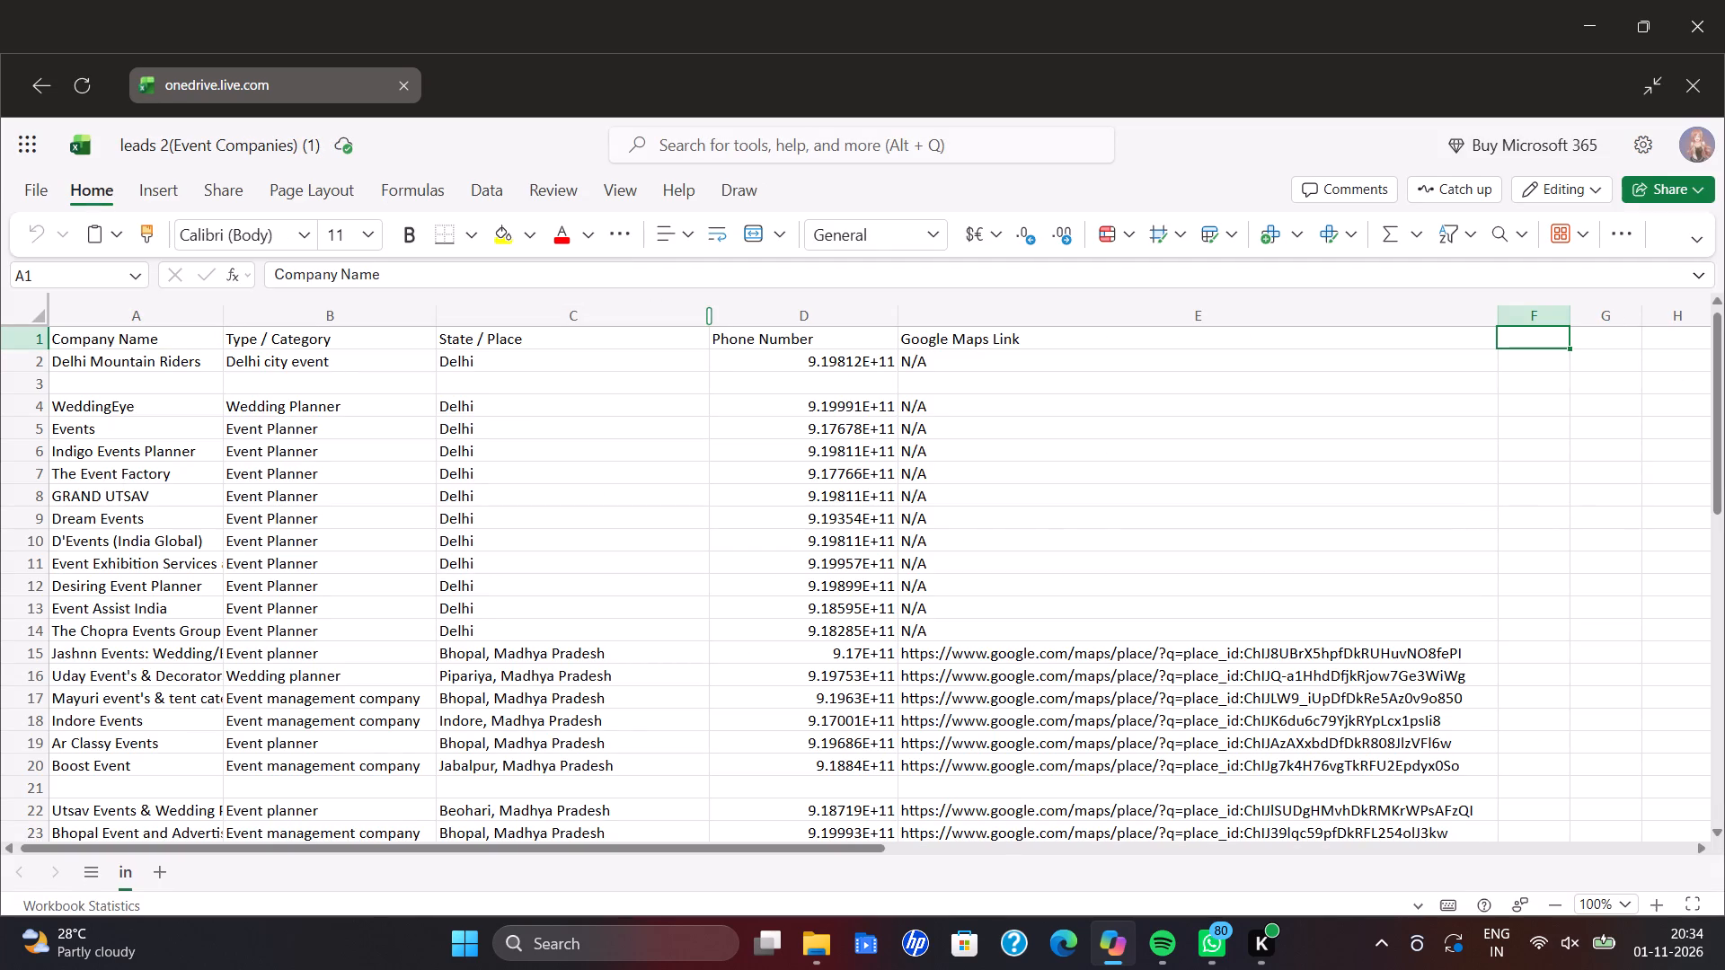
pyautogui.tripleClick(1533, 335)
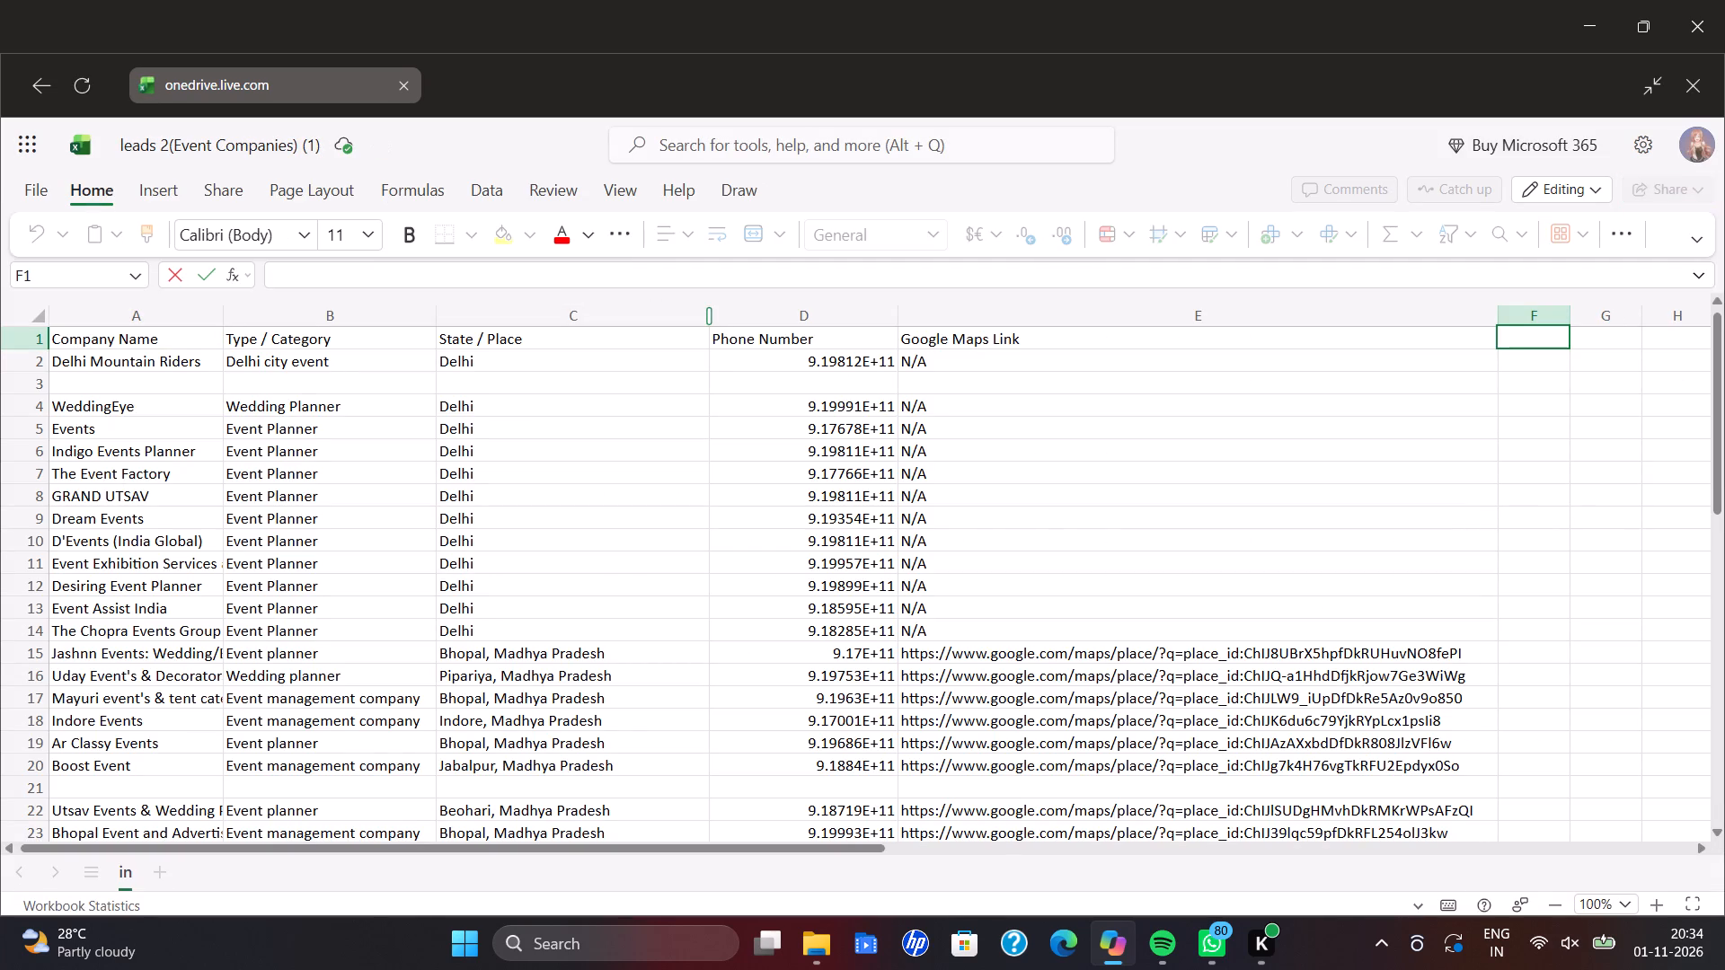
pyautogui.write('St')
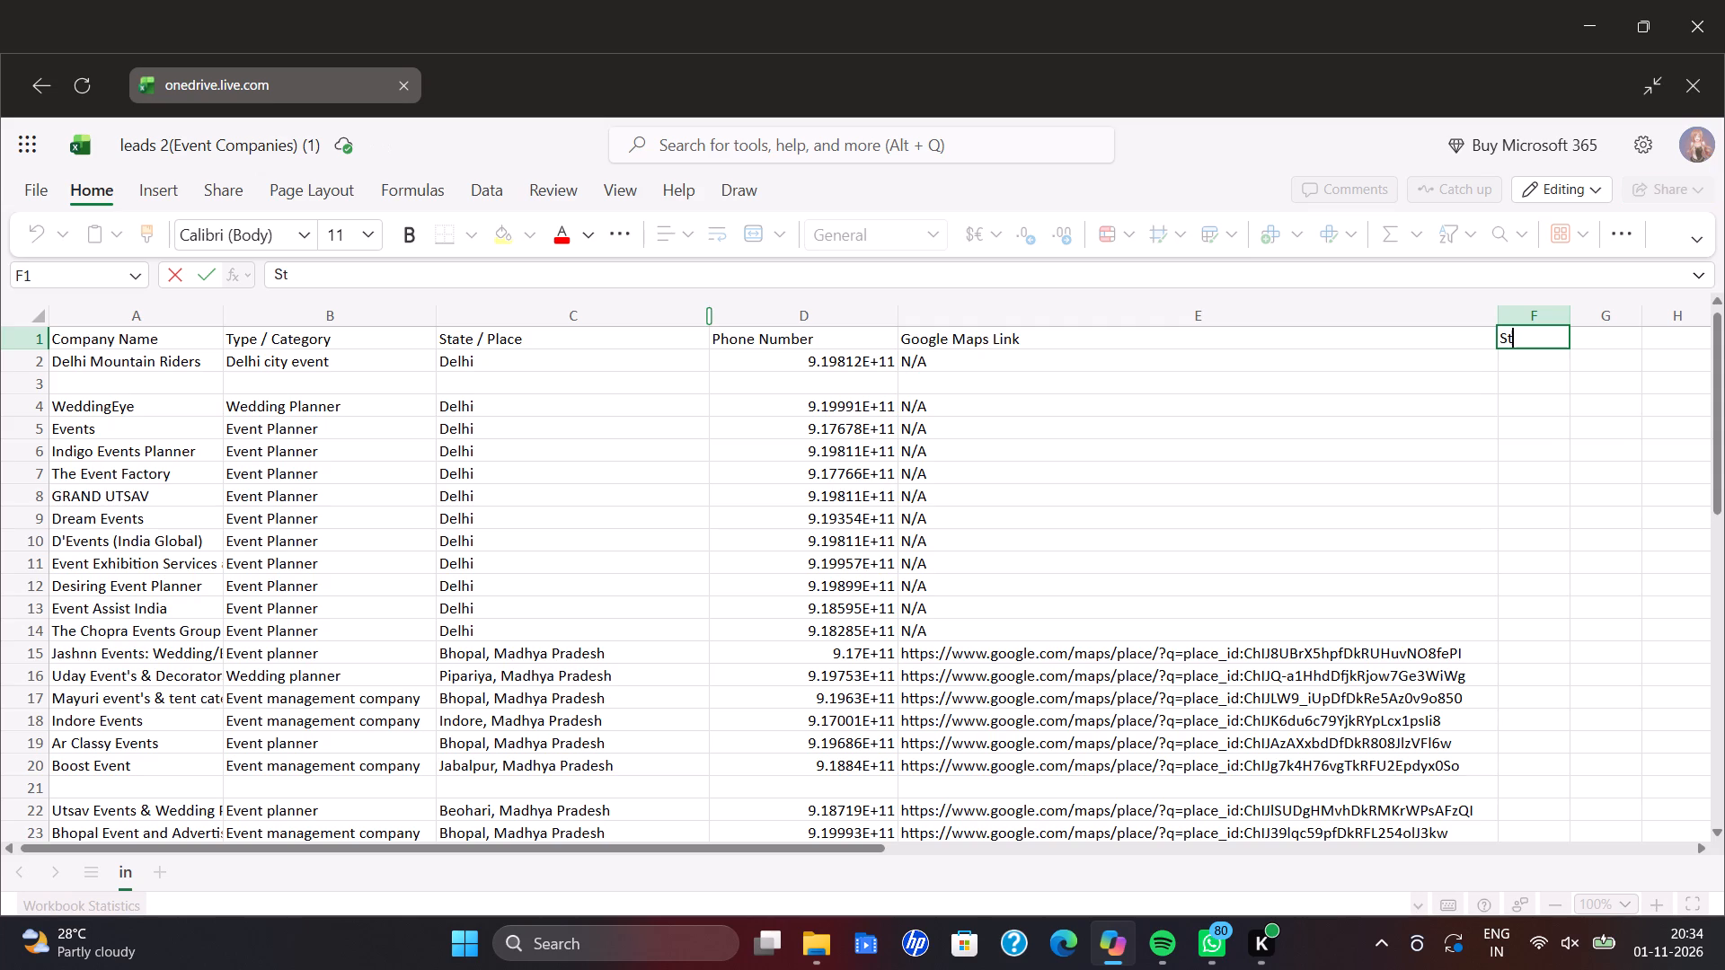
pyautogui.write('atus')
pyautogui.click(1540, 364)
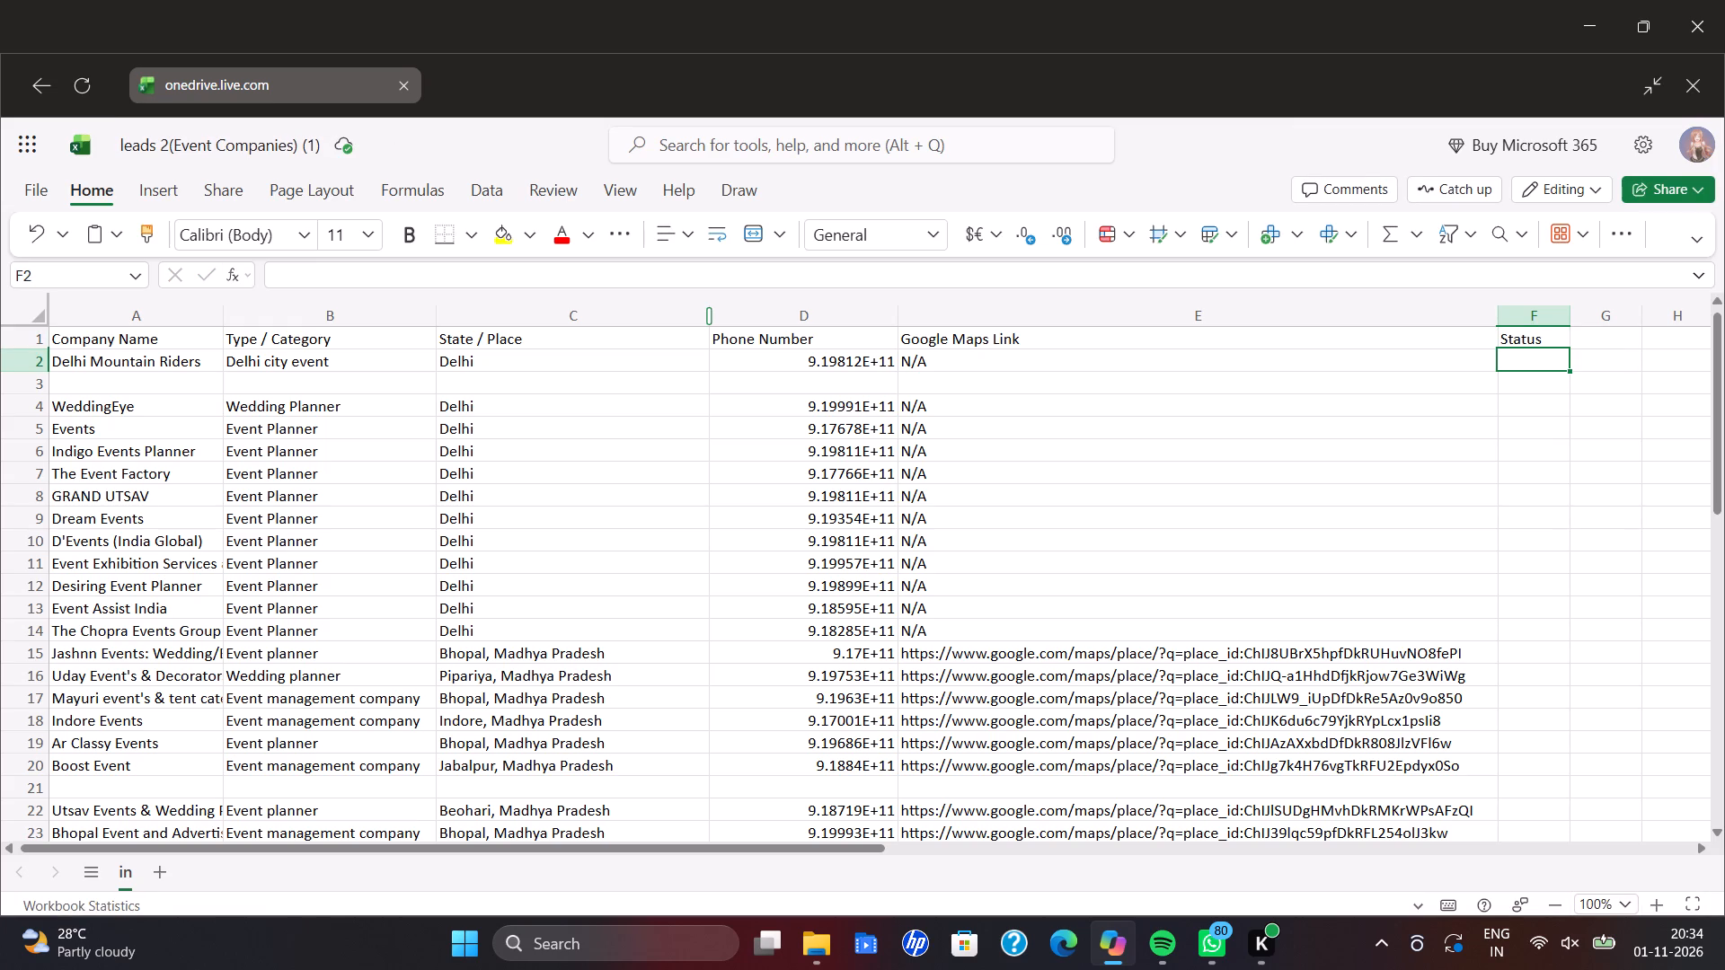
pyautogui.click(1555, 348)
pyautogui.click(1556, 343)
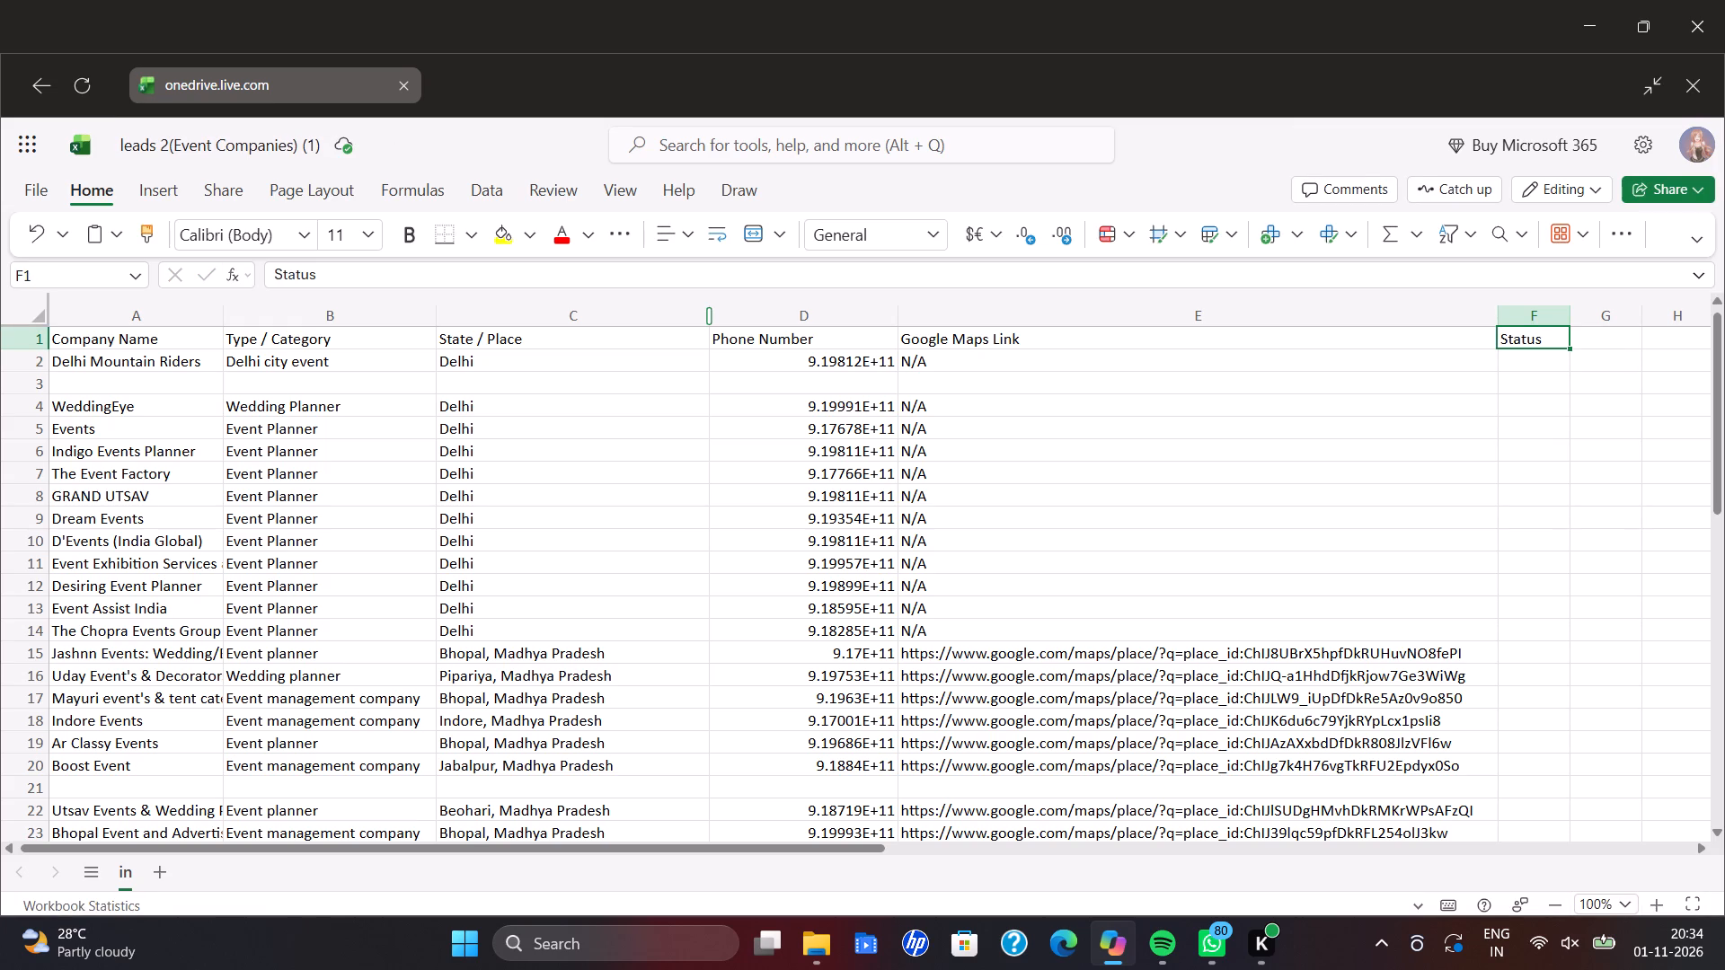
# Look through the event company leads down to the last filled row and return to the header row.
pyautogui.click(1549, 366)
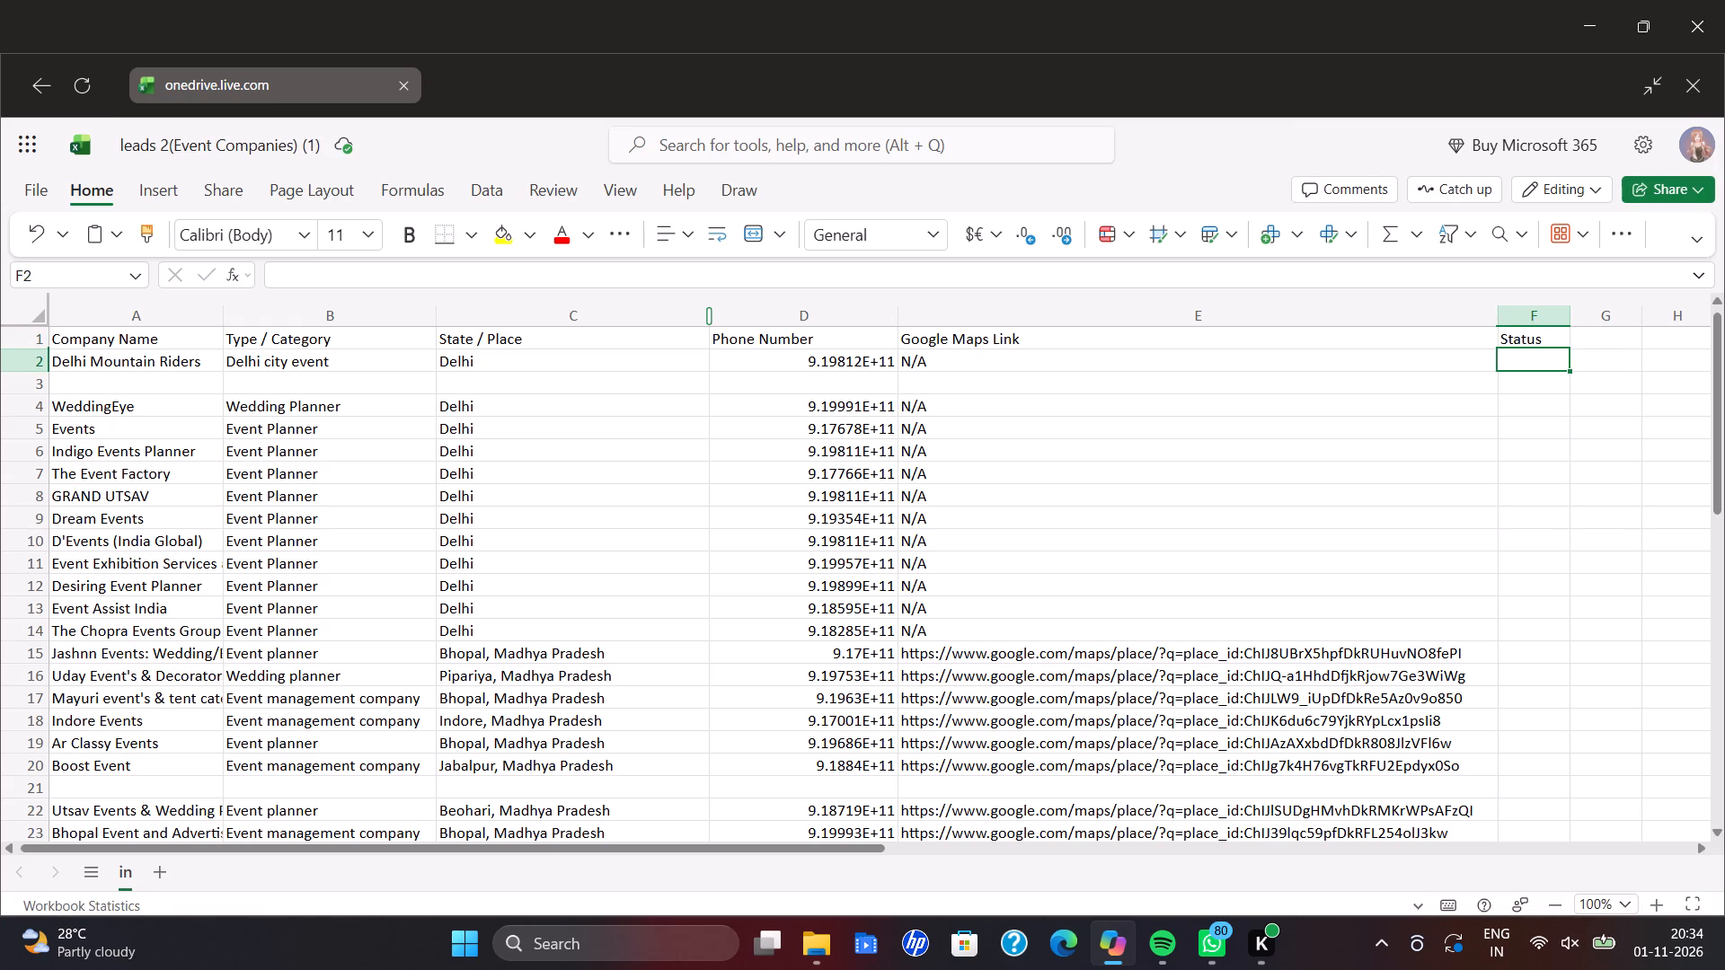
pyautogui.scroll(-2, 1523, 410)
pyautogui.scroll(-4, 1452, 554)
pyautogui.scroll(4, 1452, 554)
pyautogui.scroll(-8, 1451, 554)
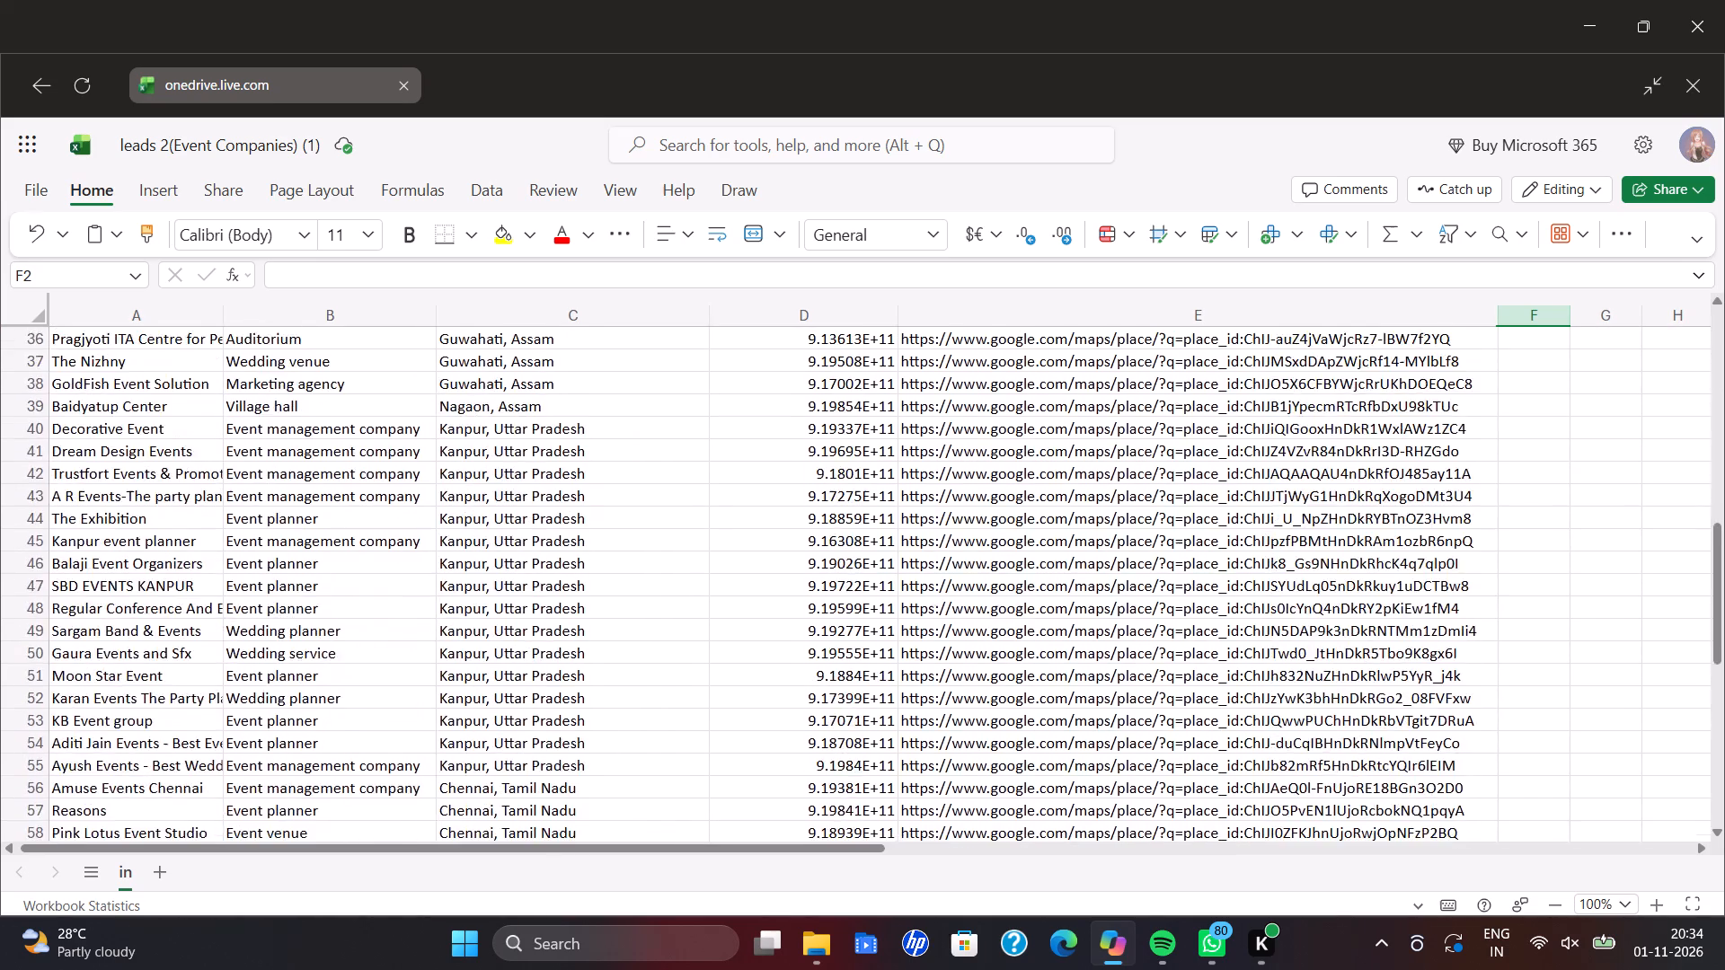
pyautogui.scroll(-6, 1450, 547)
pyautogui.scroll(10, 1451, 543)
pyautogui.scroll(-4, 1453, 540)
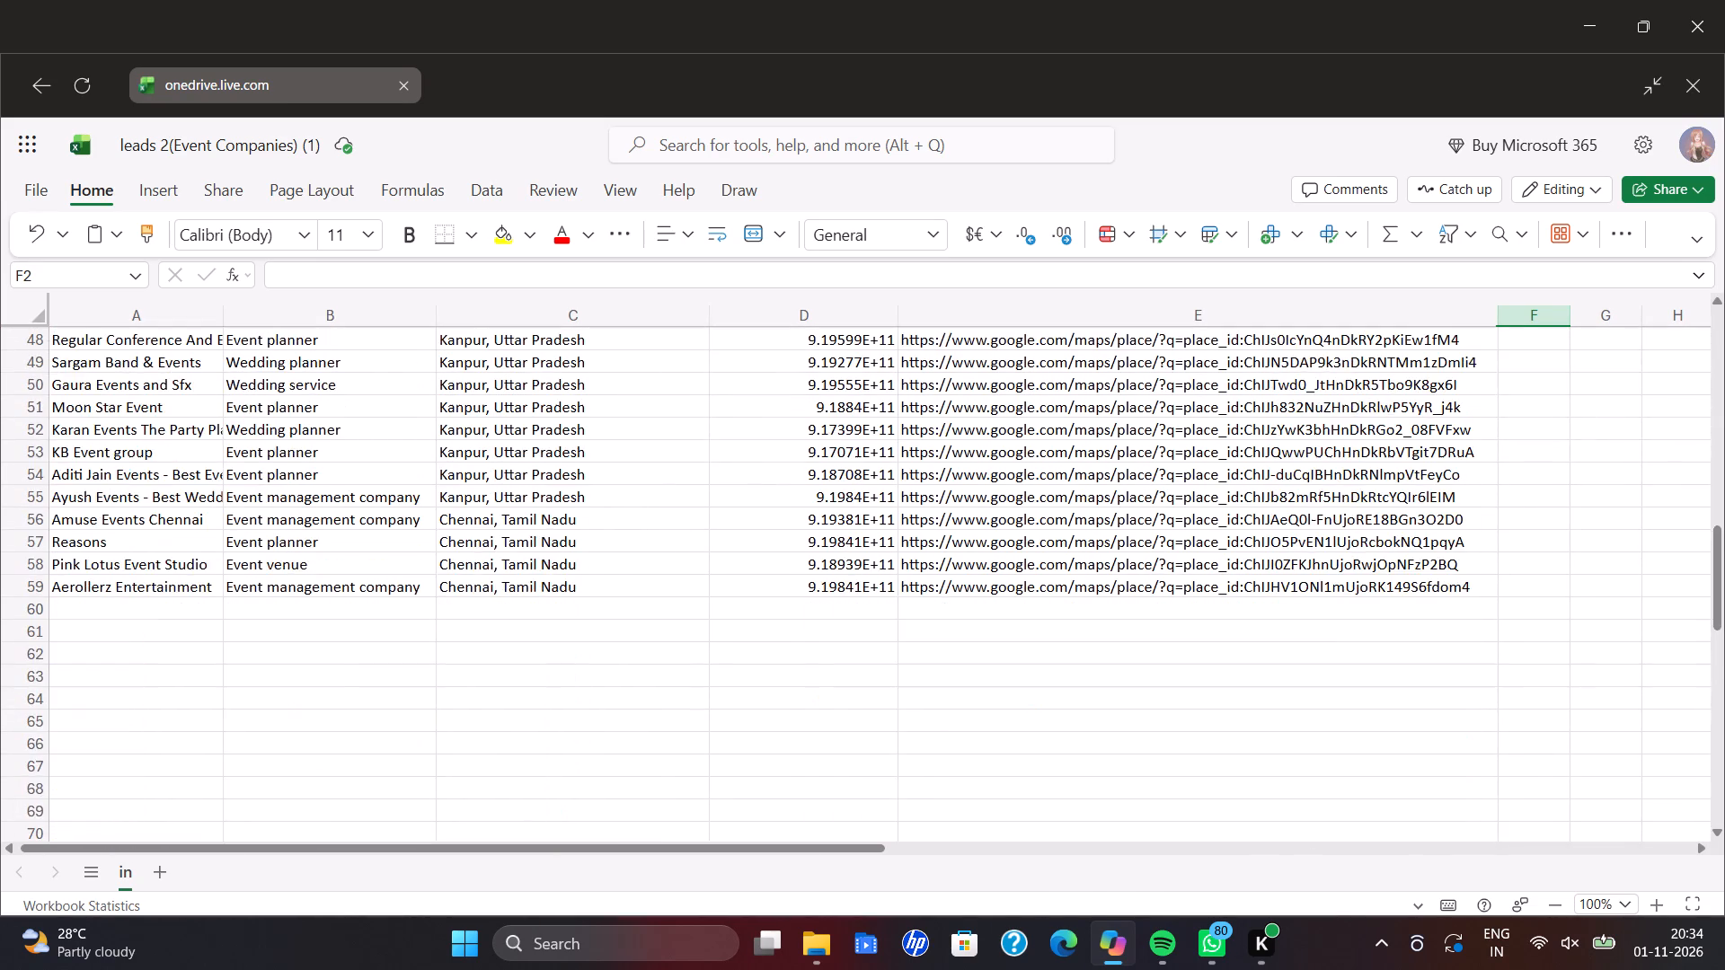
pyautogui.scroll(3, 1453, 540)
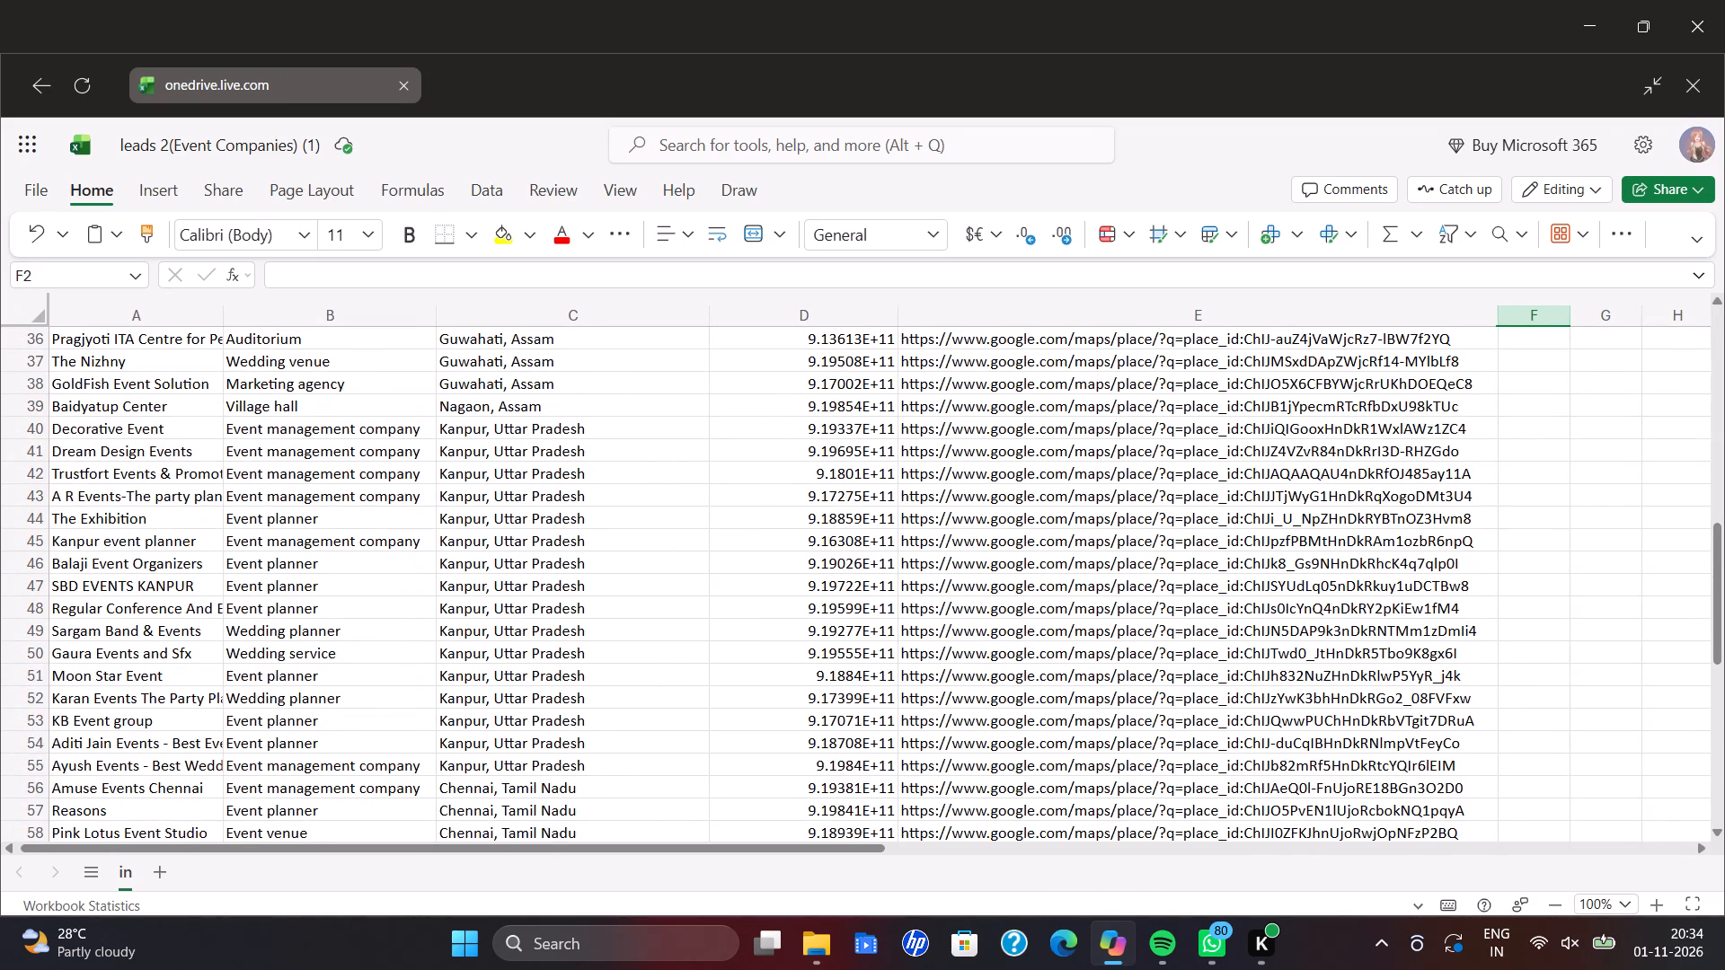
pyautogui.scroll(1, 1532, 352)
pyautogui.scroll(-2, 1533, 357)
pyautogui.scroll(10, 1533, 357)
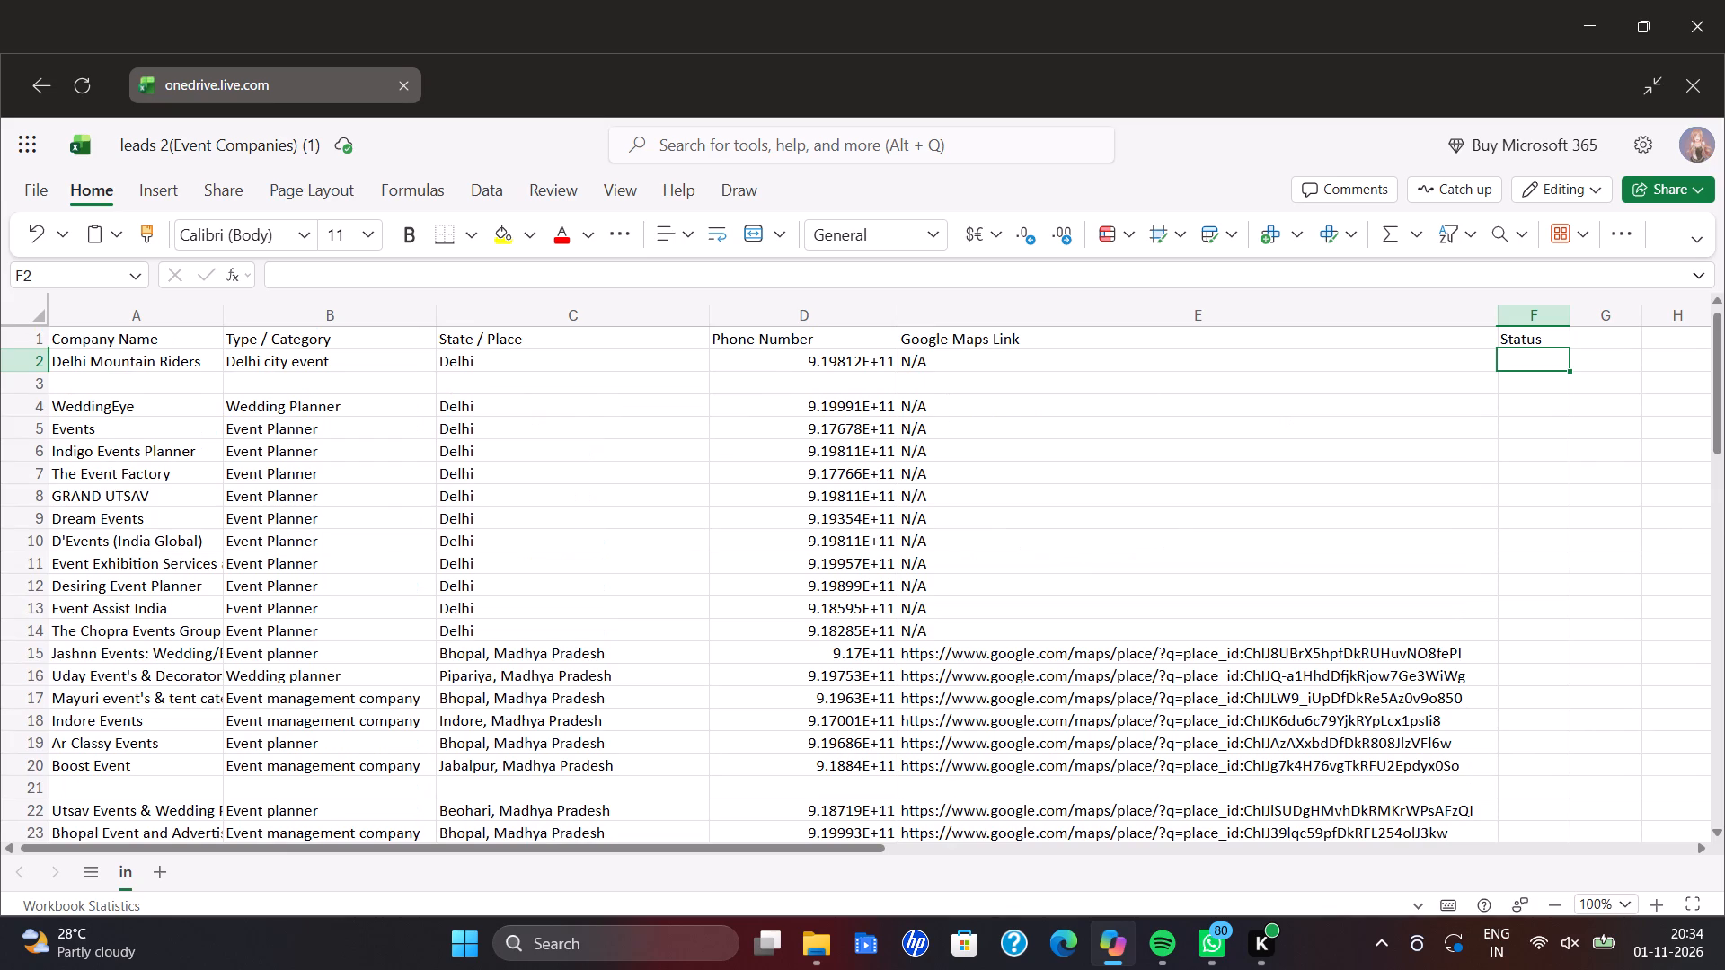
# Enter the status "Hold" in cell F2 for the Delhi Mountain Riders lead.
pyautogui.hotkey('shift', 'c')
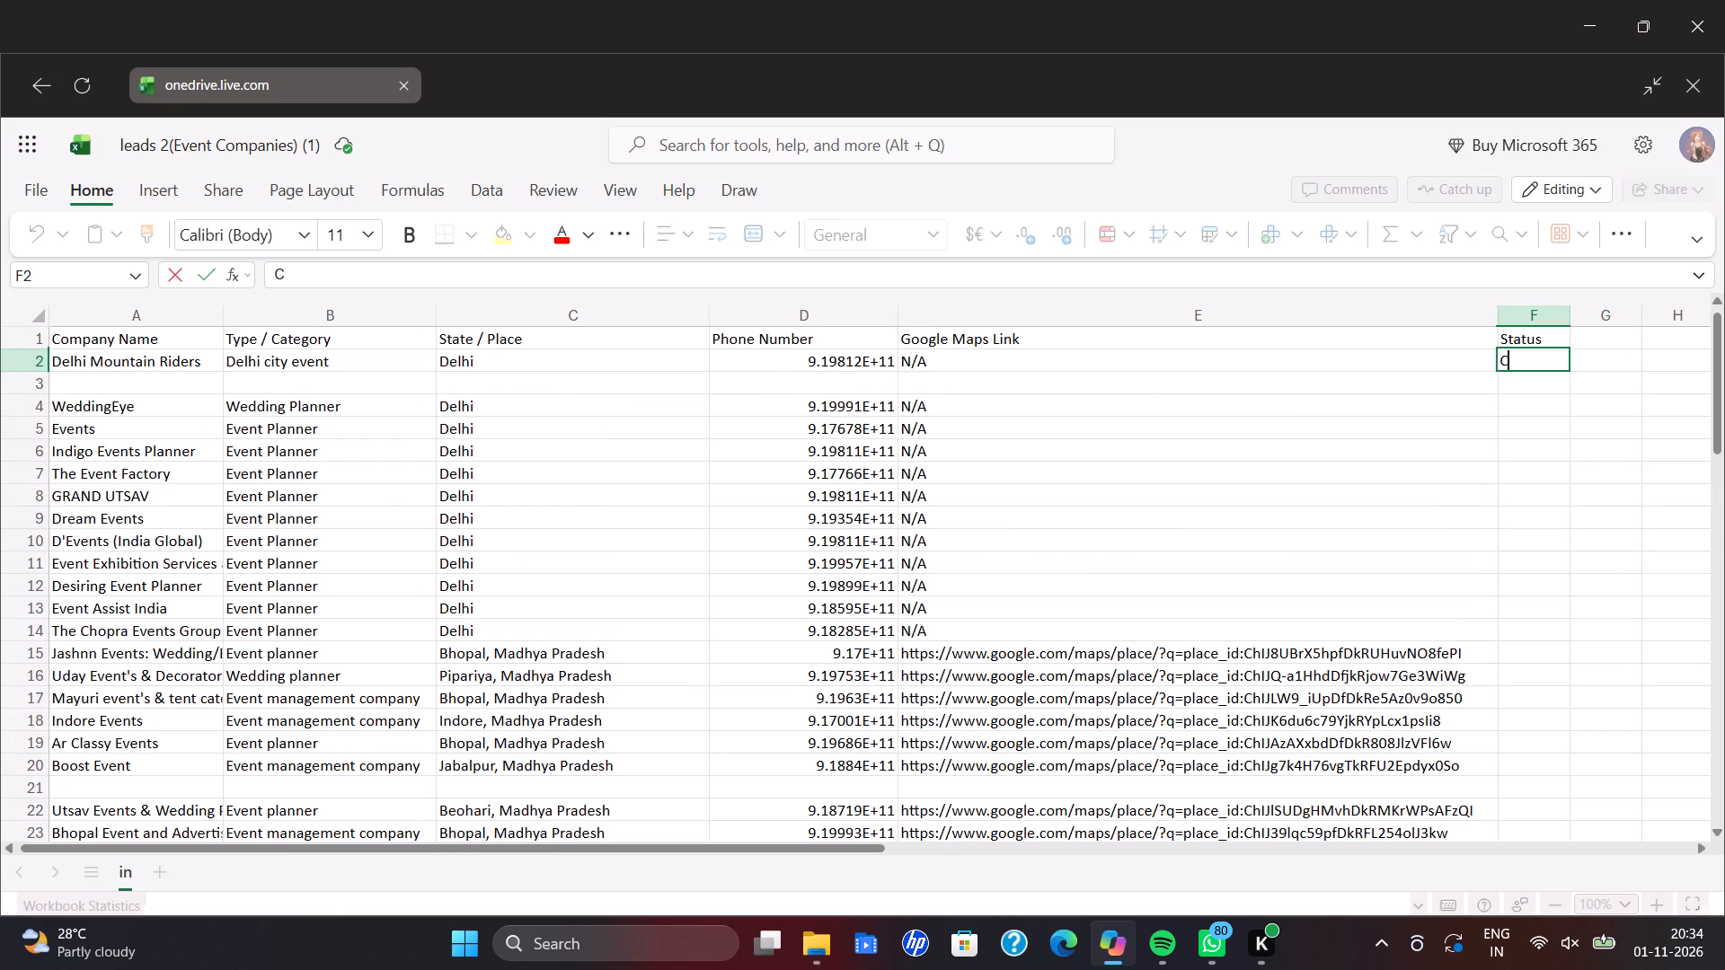
pyautogui.press('BackSpace')
pyautogui.write('Qua')
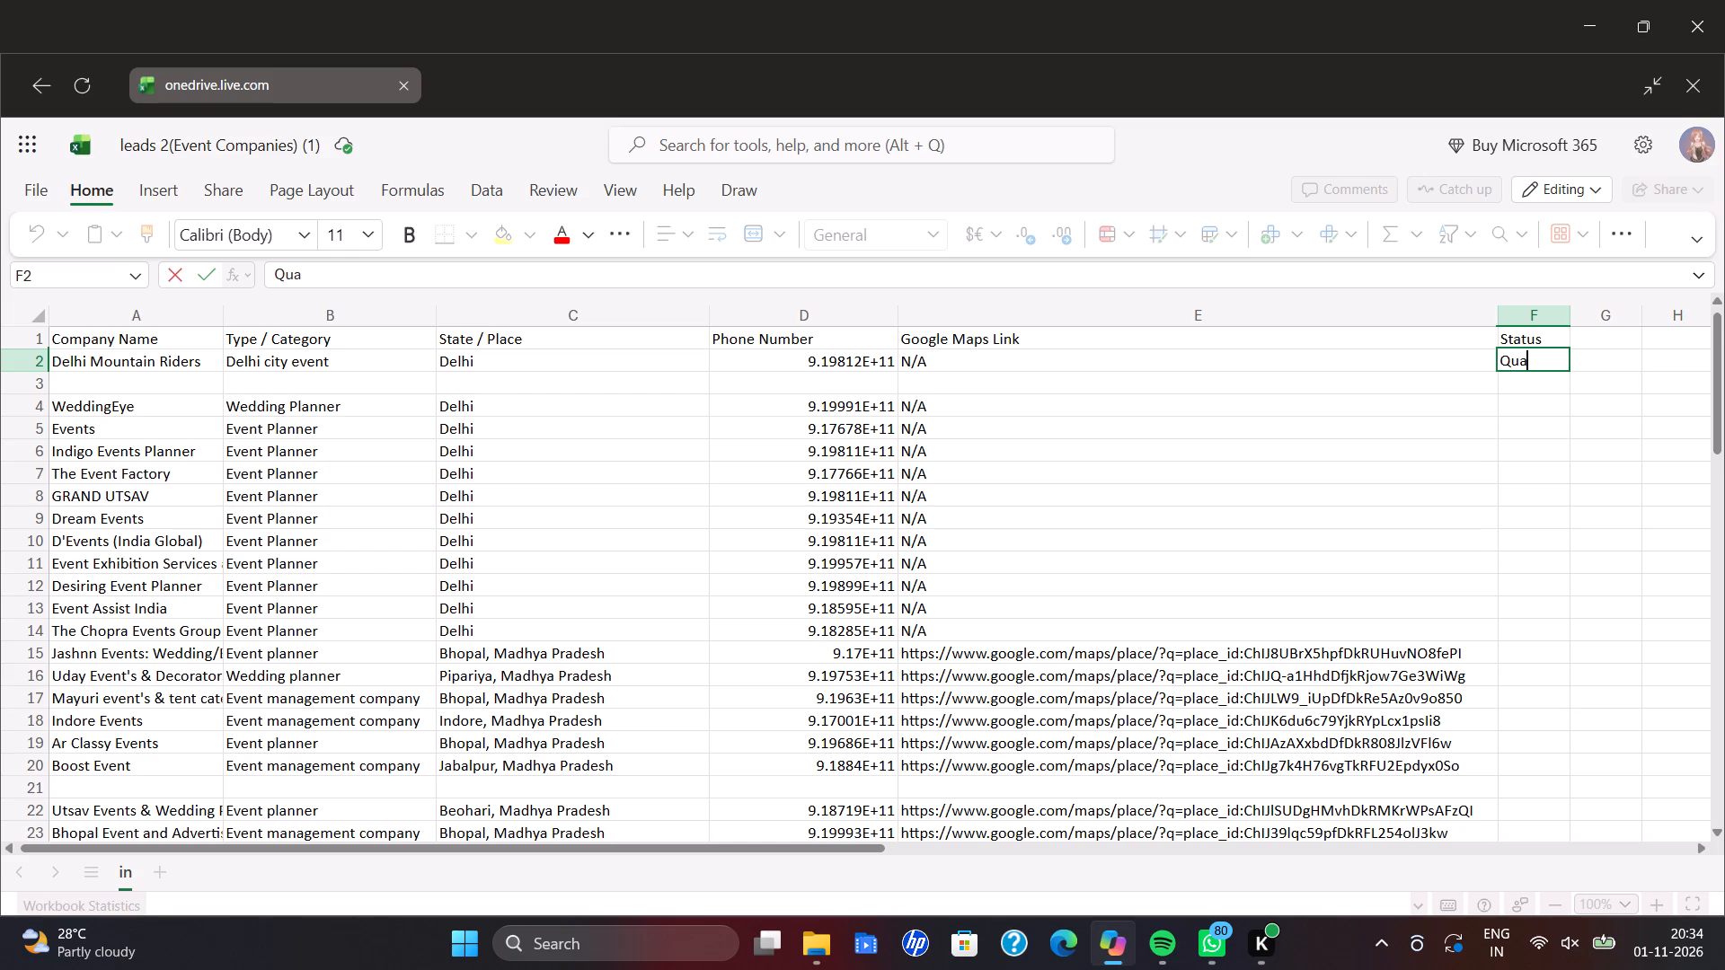
pyautogui.press('BackSpace')
pyautogui.press('BackSpace')
pyautogui.press('BackSpace')
pyautogui.press('h')
pyautogui.press('BackSpace')
pyautogui.write('Hold')
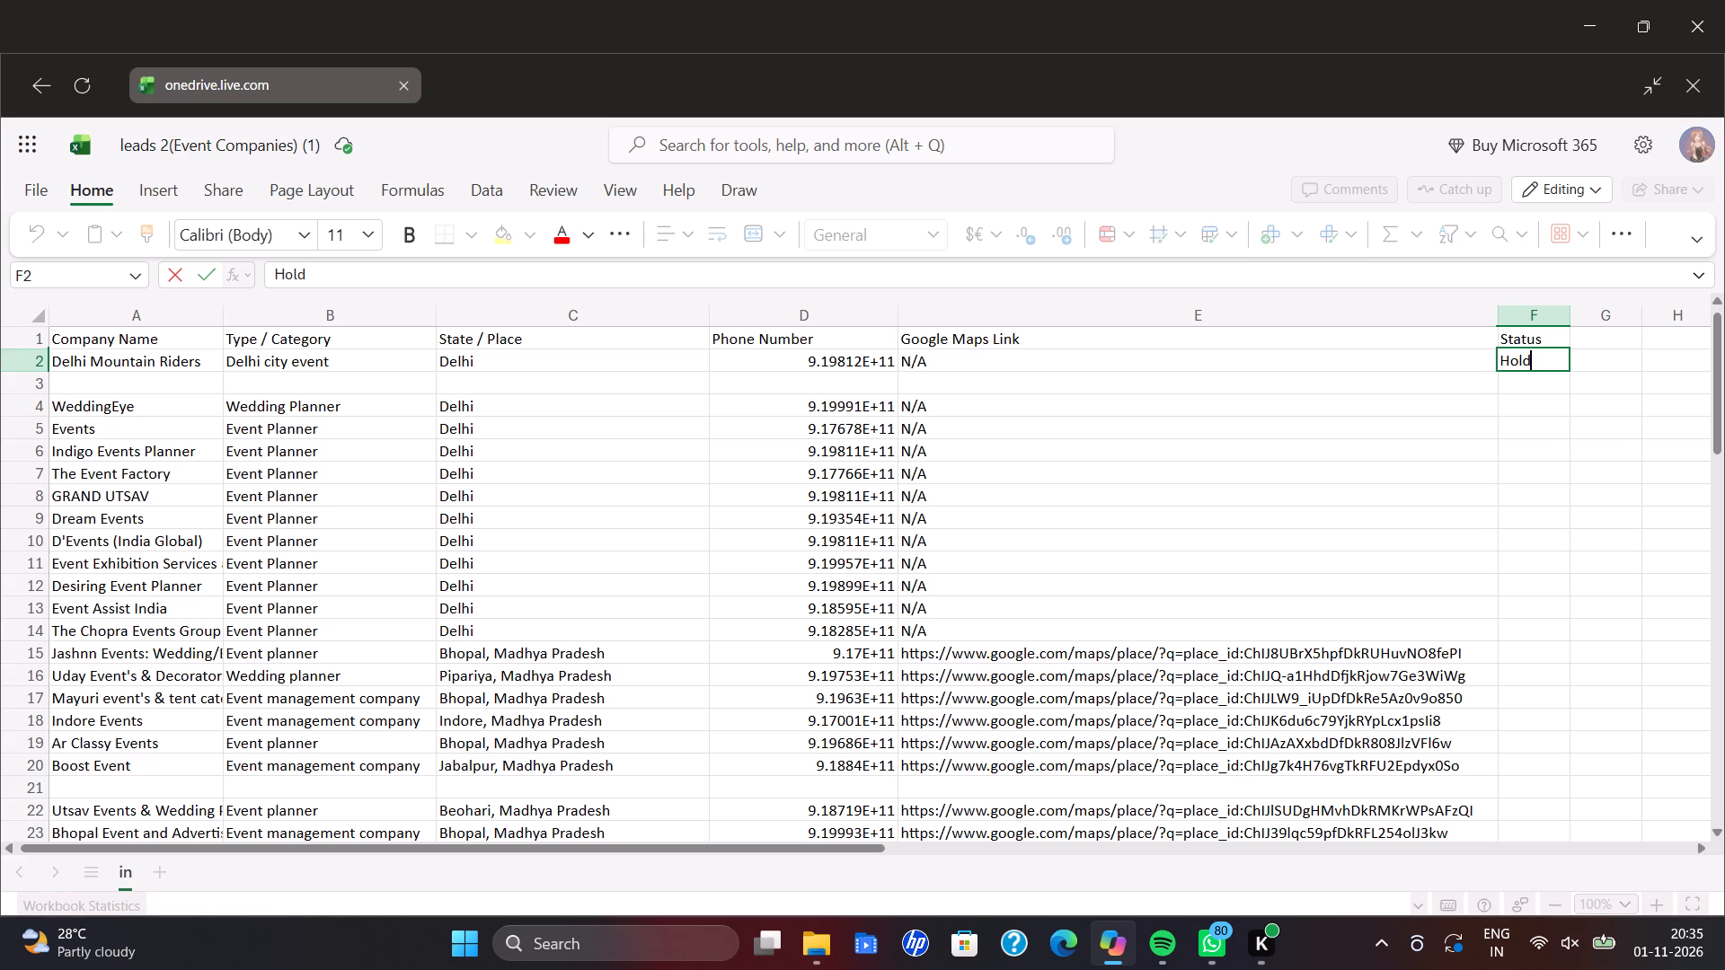
pyautogui.click(1508, 394)
# Start a status entry in cell F3, in the blank row below the Delhi Mountain Riders lead.
pyautogui.click(1517, 384)
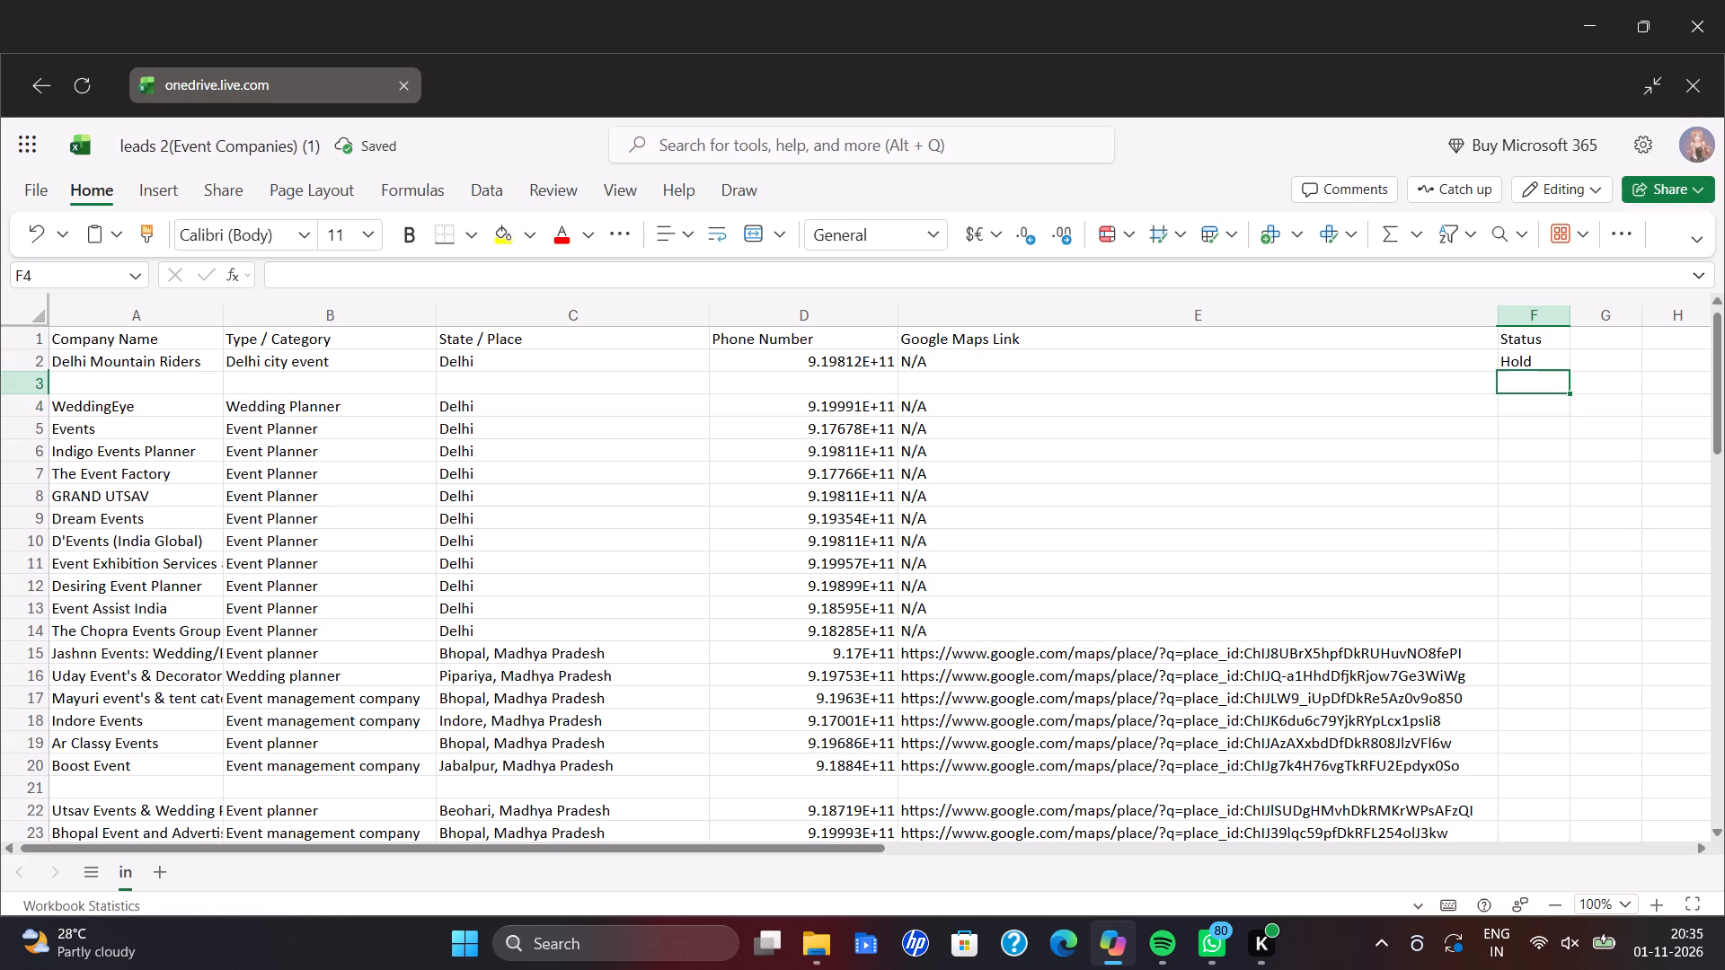
pyautogui.doubleClick(1517, 384)
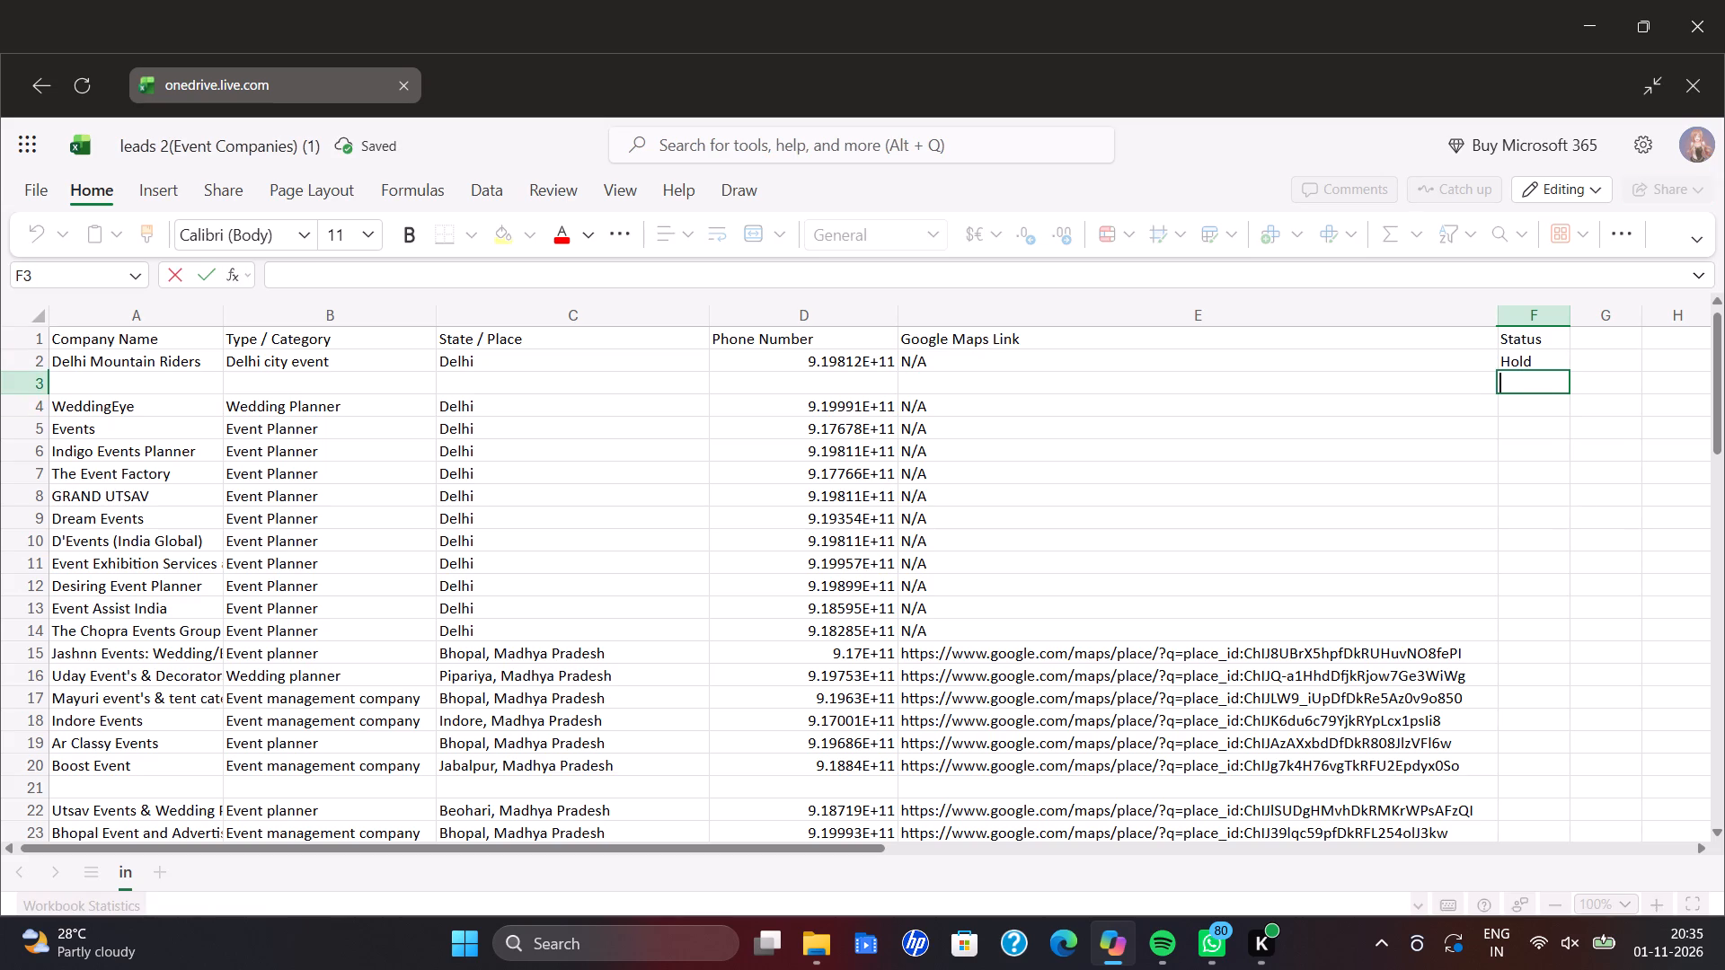
pyautogui.hotkey('shift', 'q')
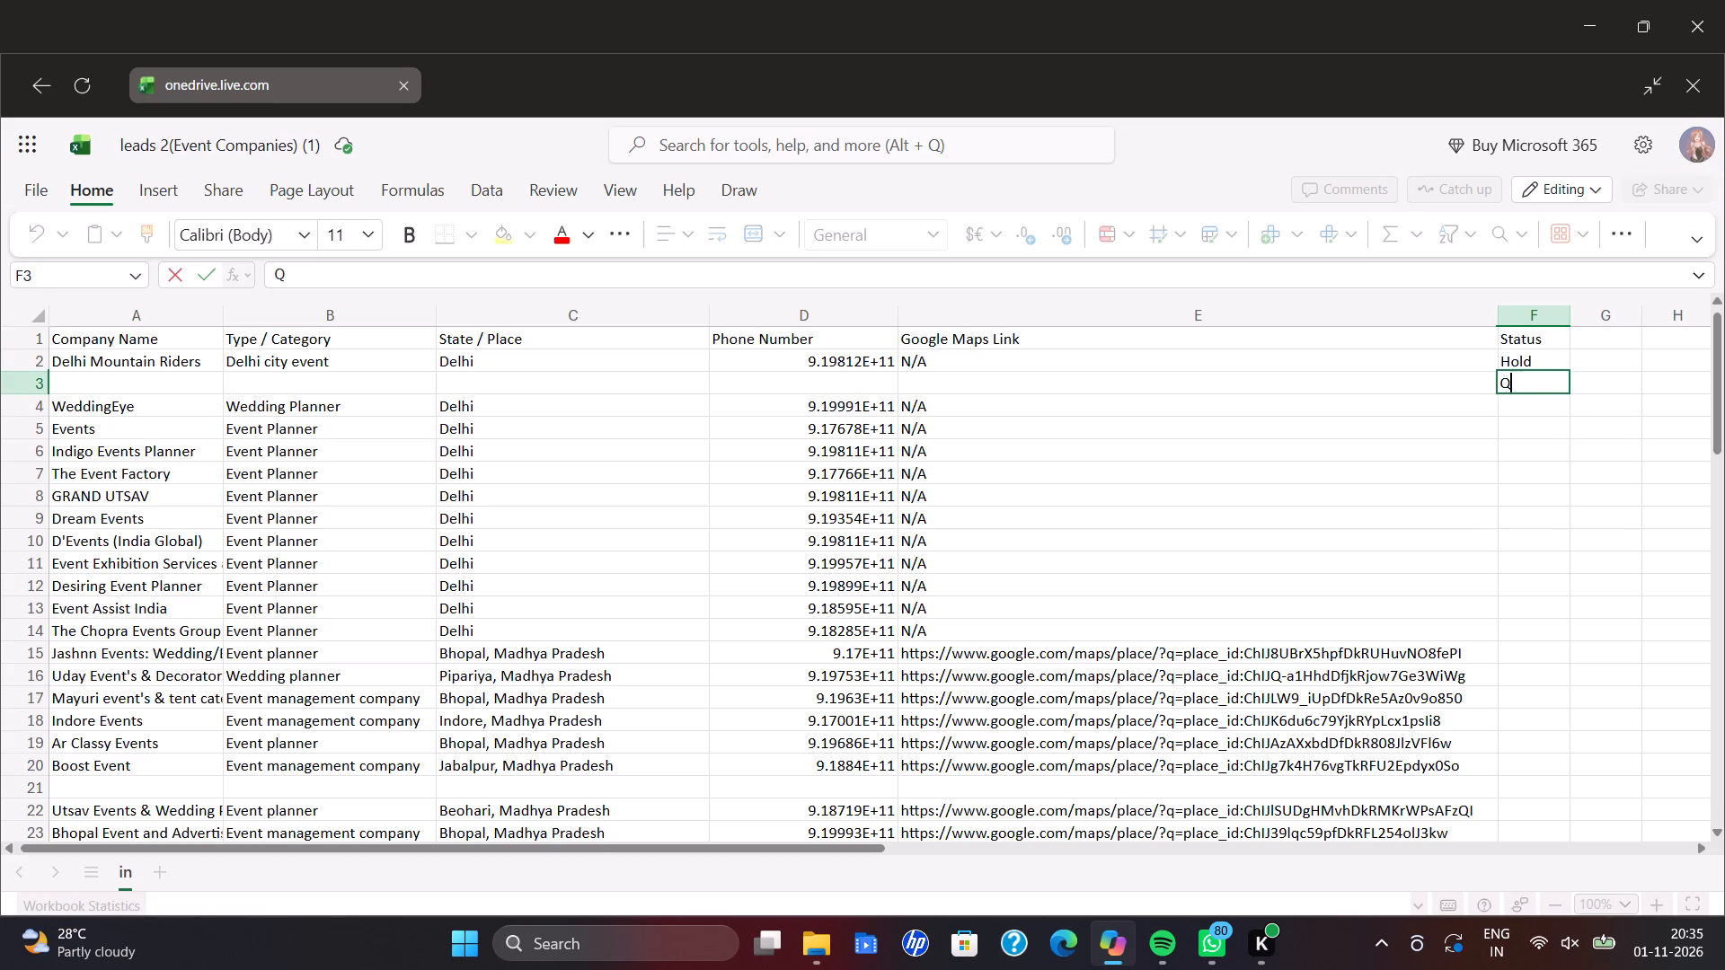
pyautogui.press('BackSpace')
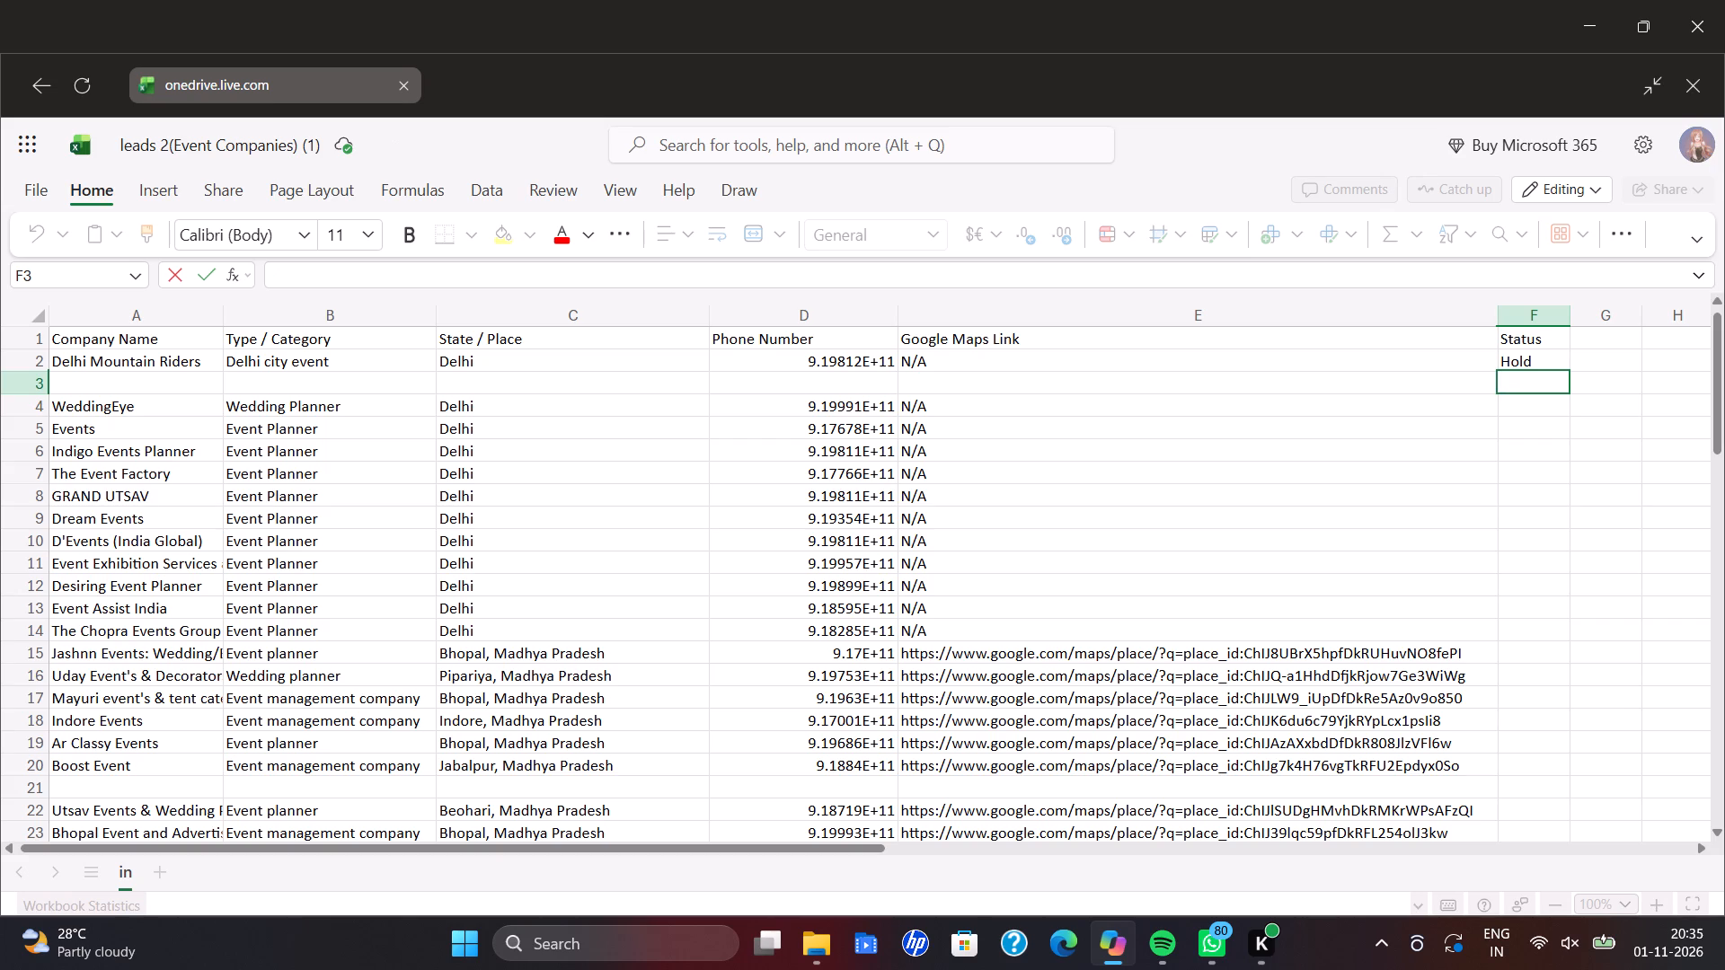
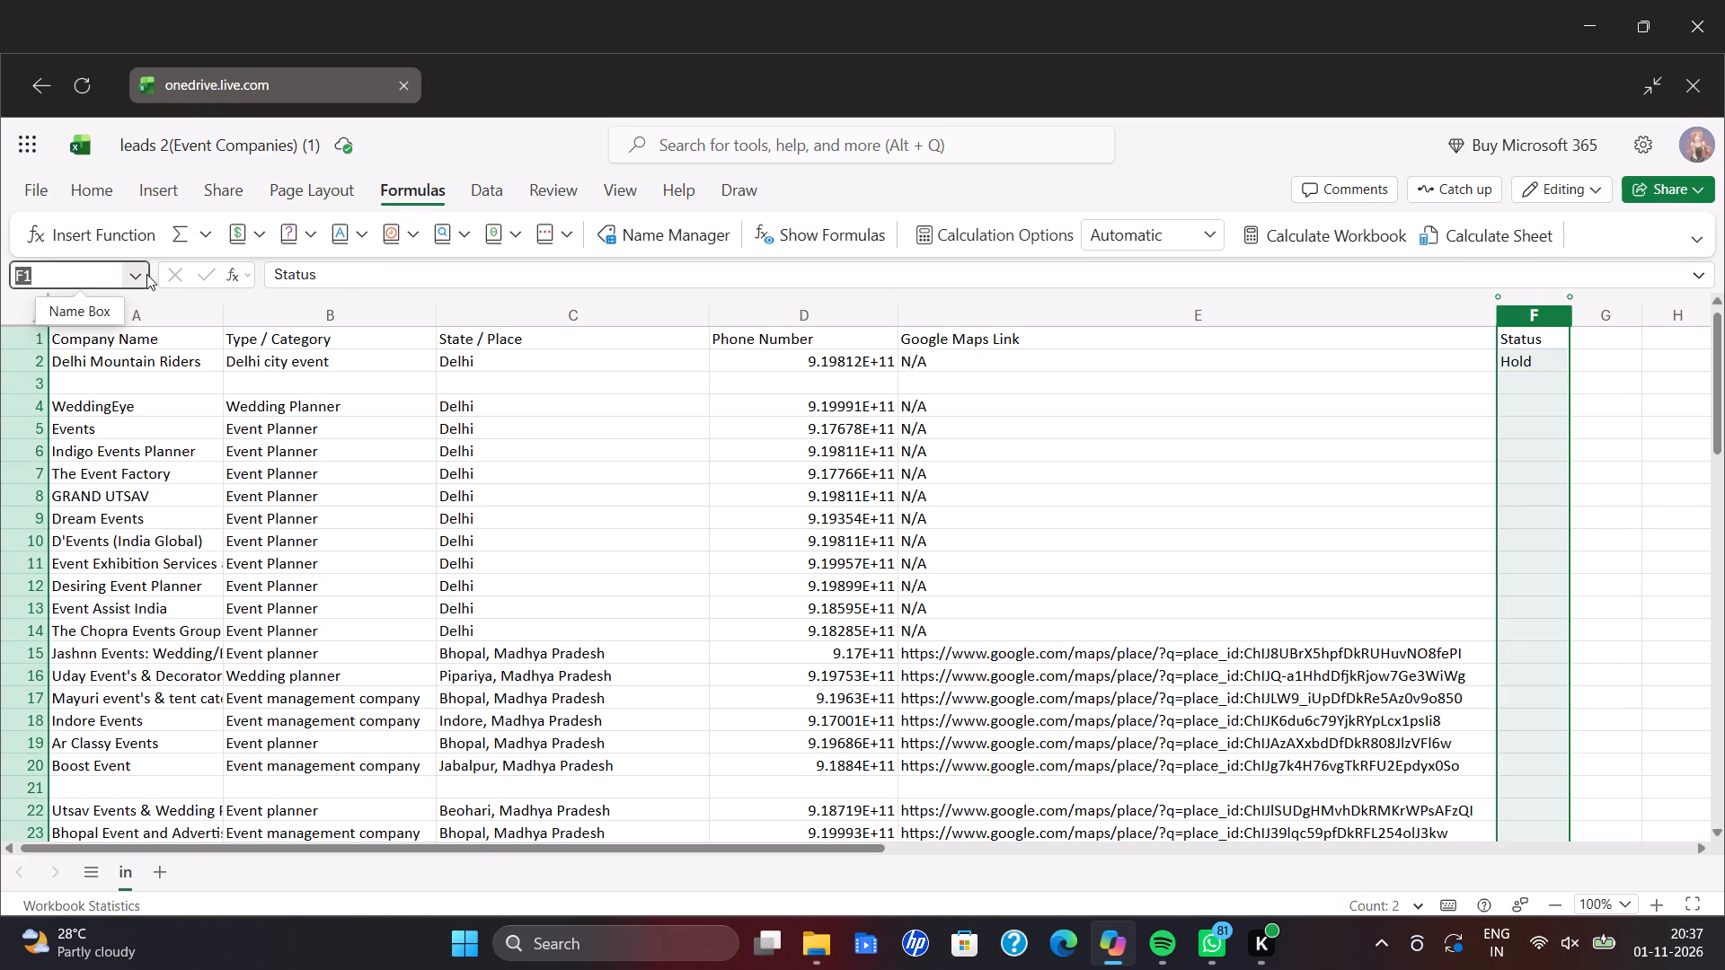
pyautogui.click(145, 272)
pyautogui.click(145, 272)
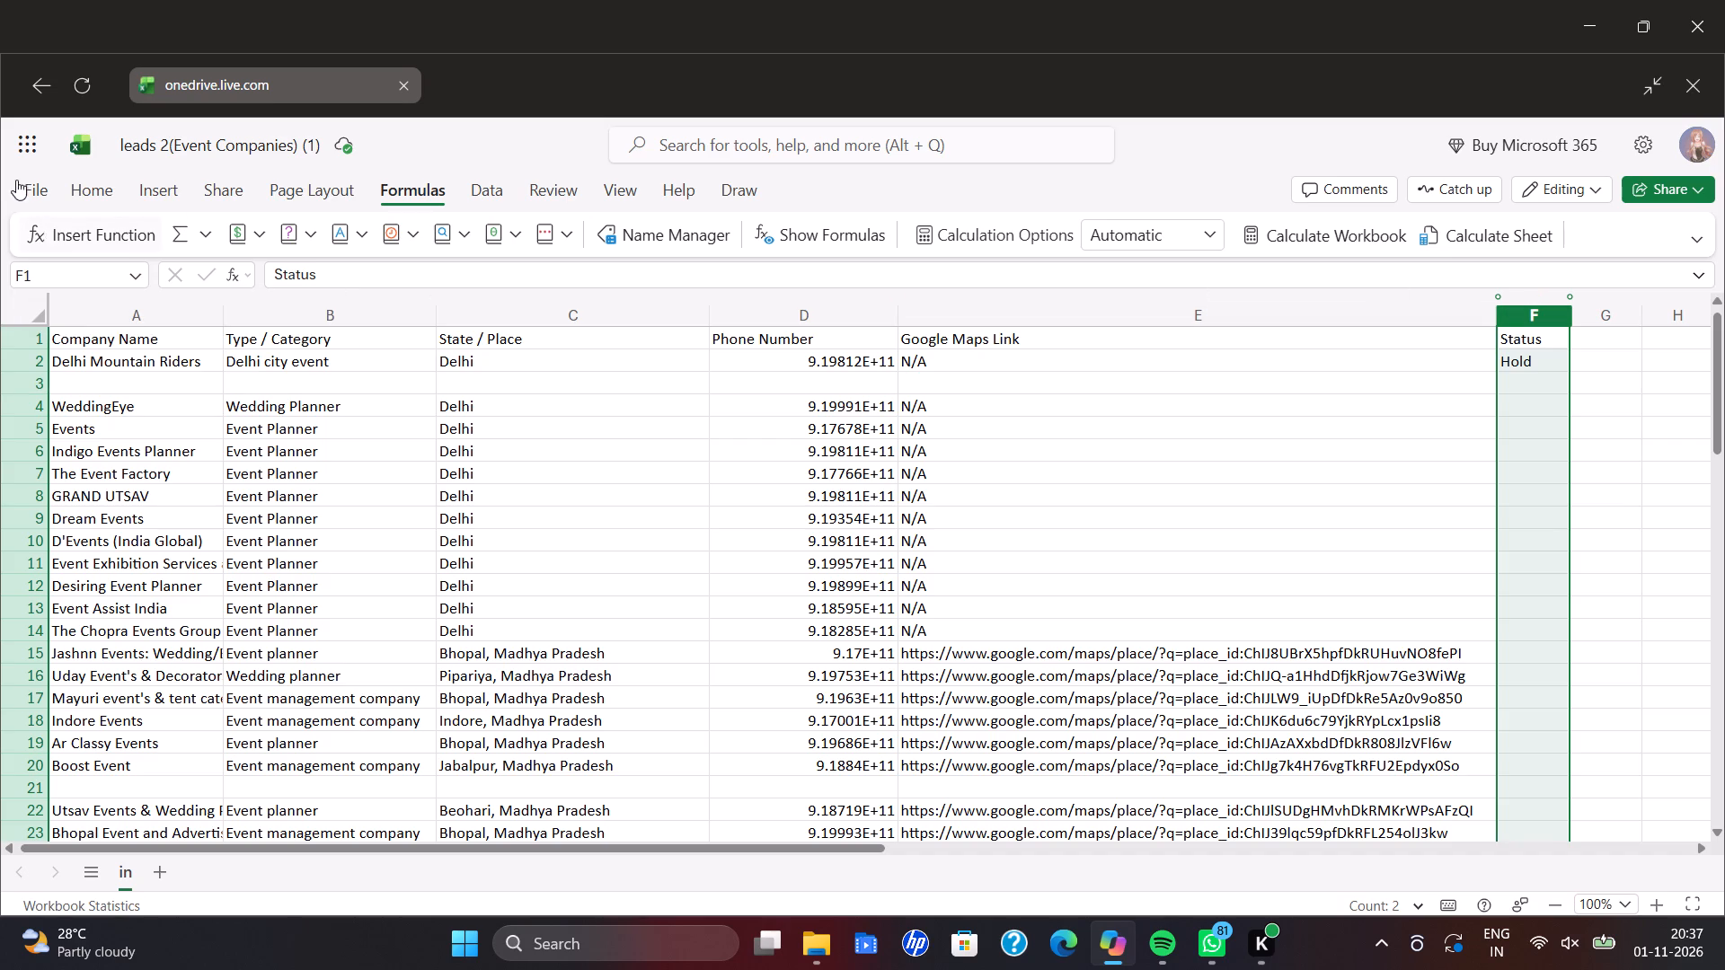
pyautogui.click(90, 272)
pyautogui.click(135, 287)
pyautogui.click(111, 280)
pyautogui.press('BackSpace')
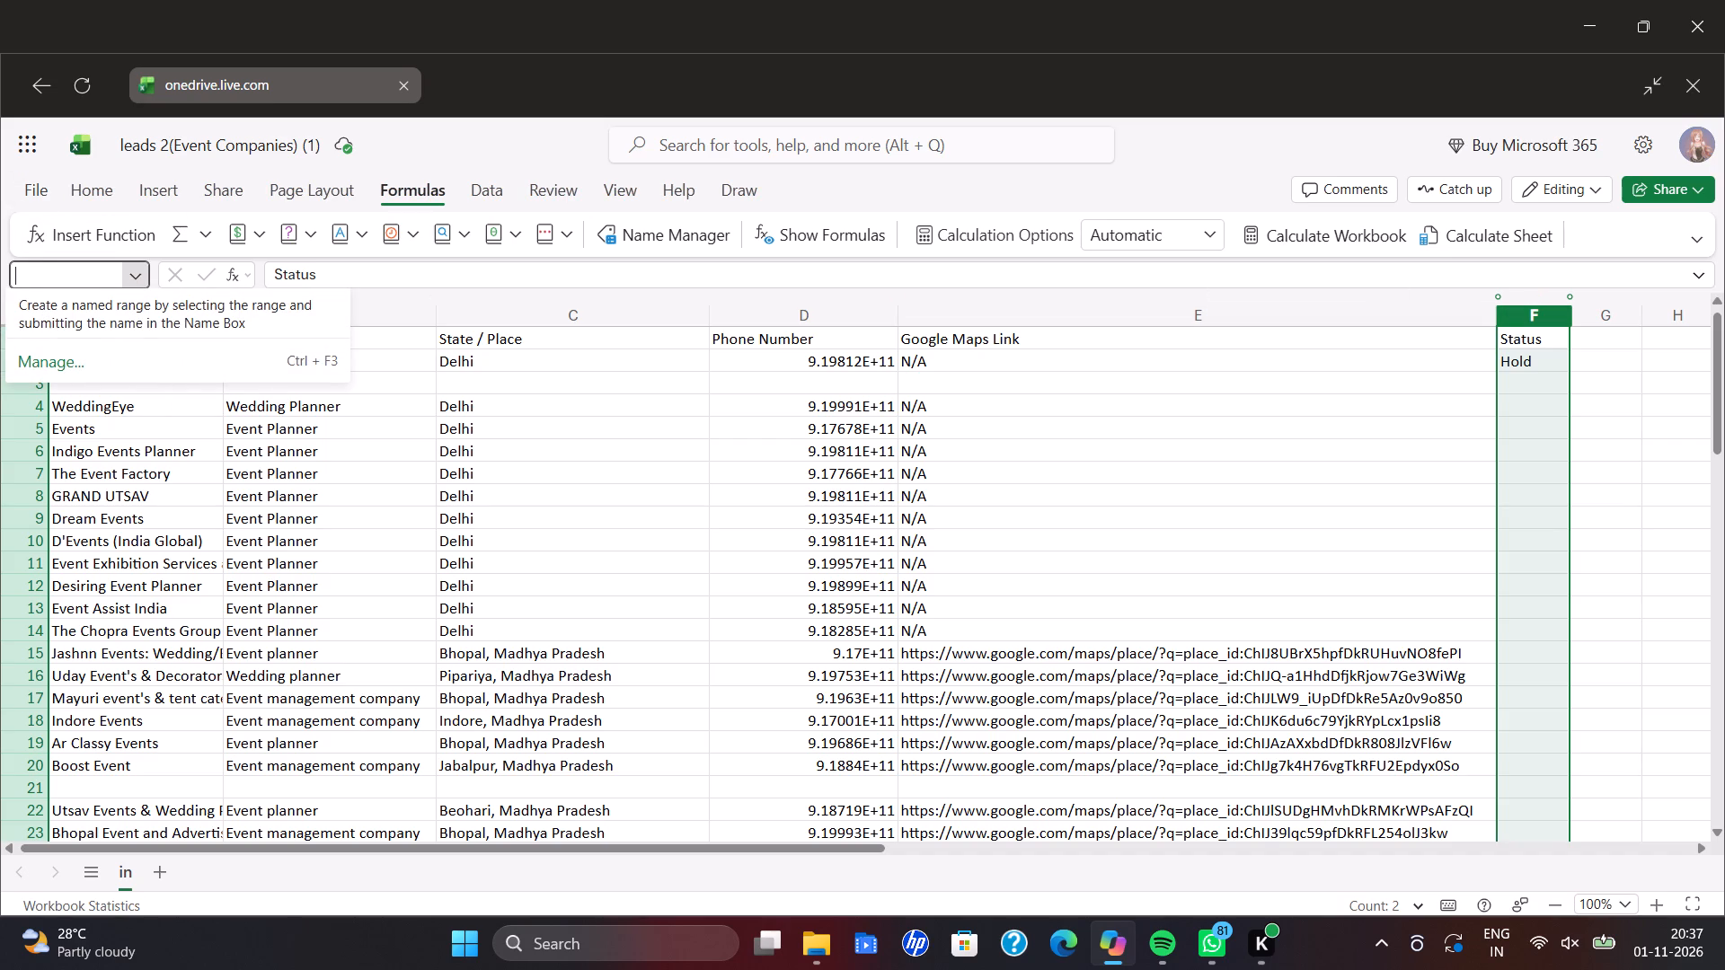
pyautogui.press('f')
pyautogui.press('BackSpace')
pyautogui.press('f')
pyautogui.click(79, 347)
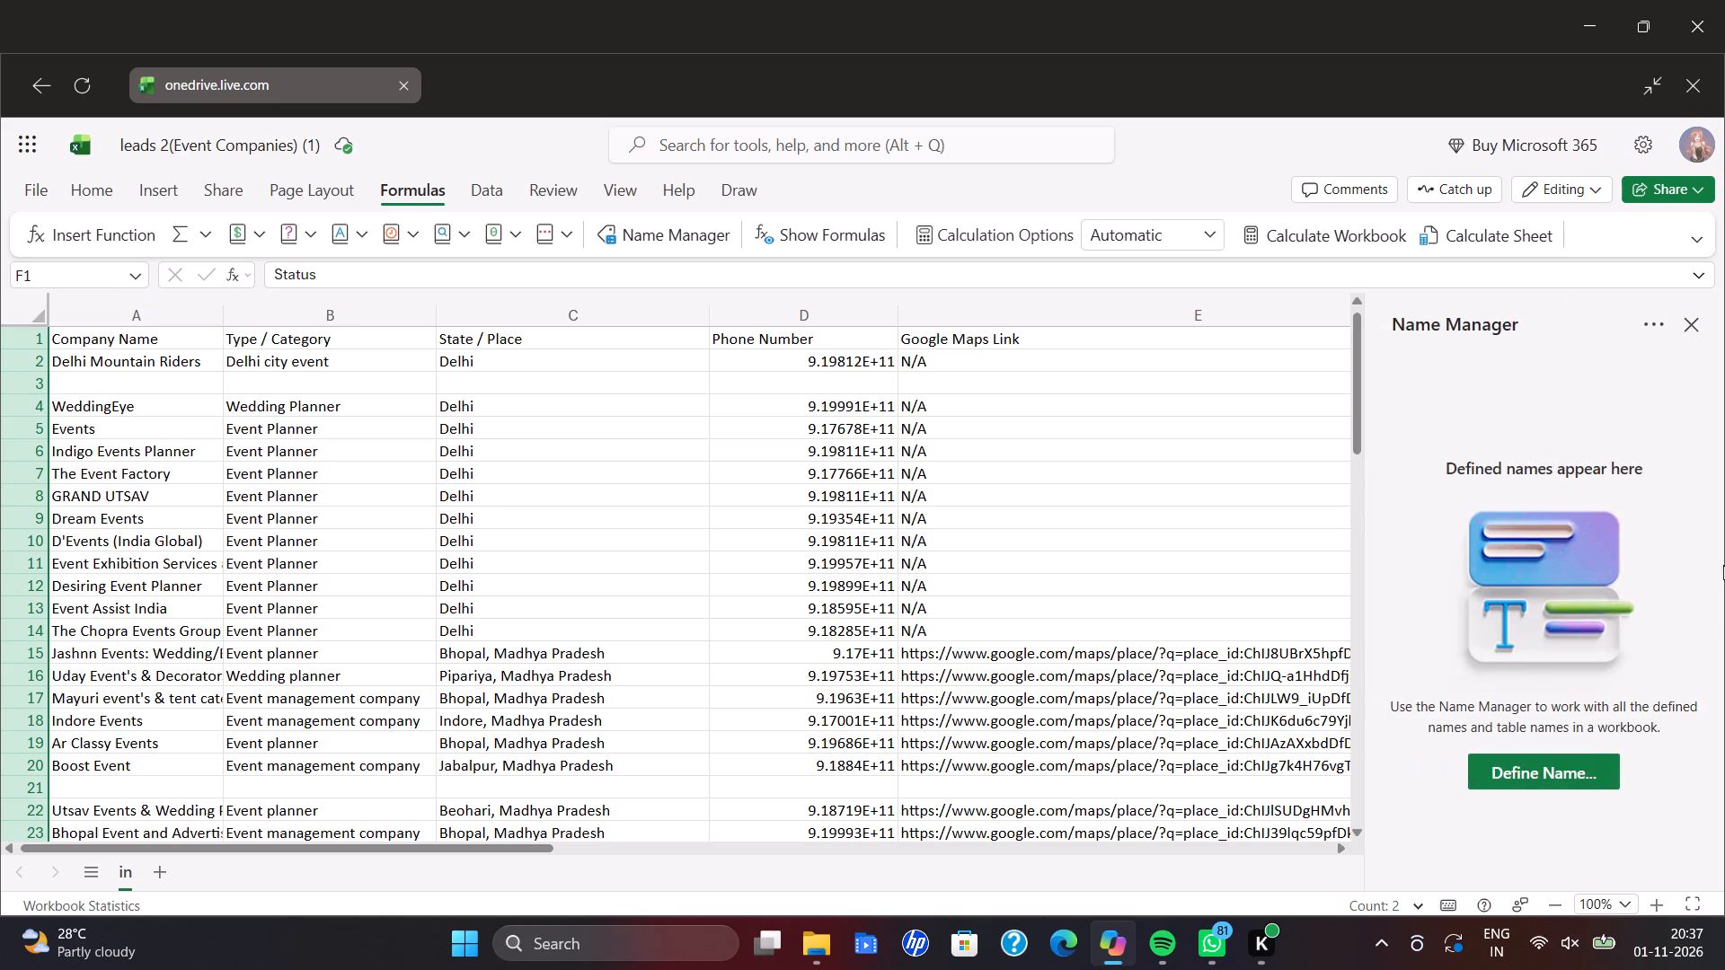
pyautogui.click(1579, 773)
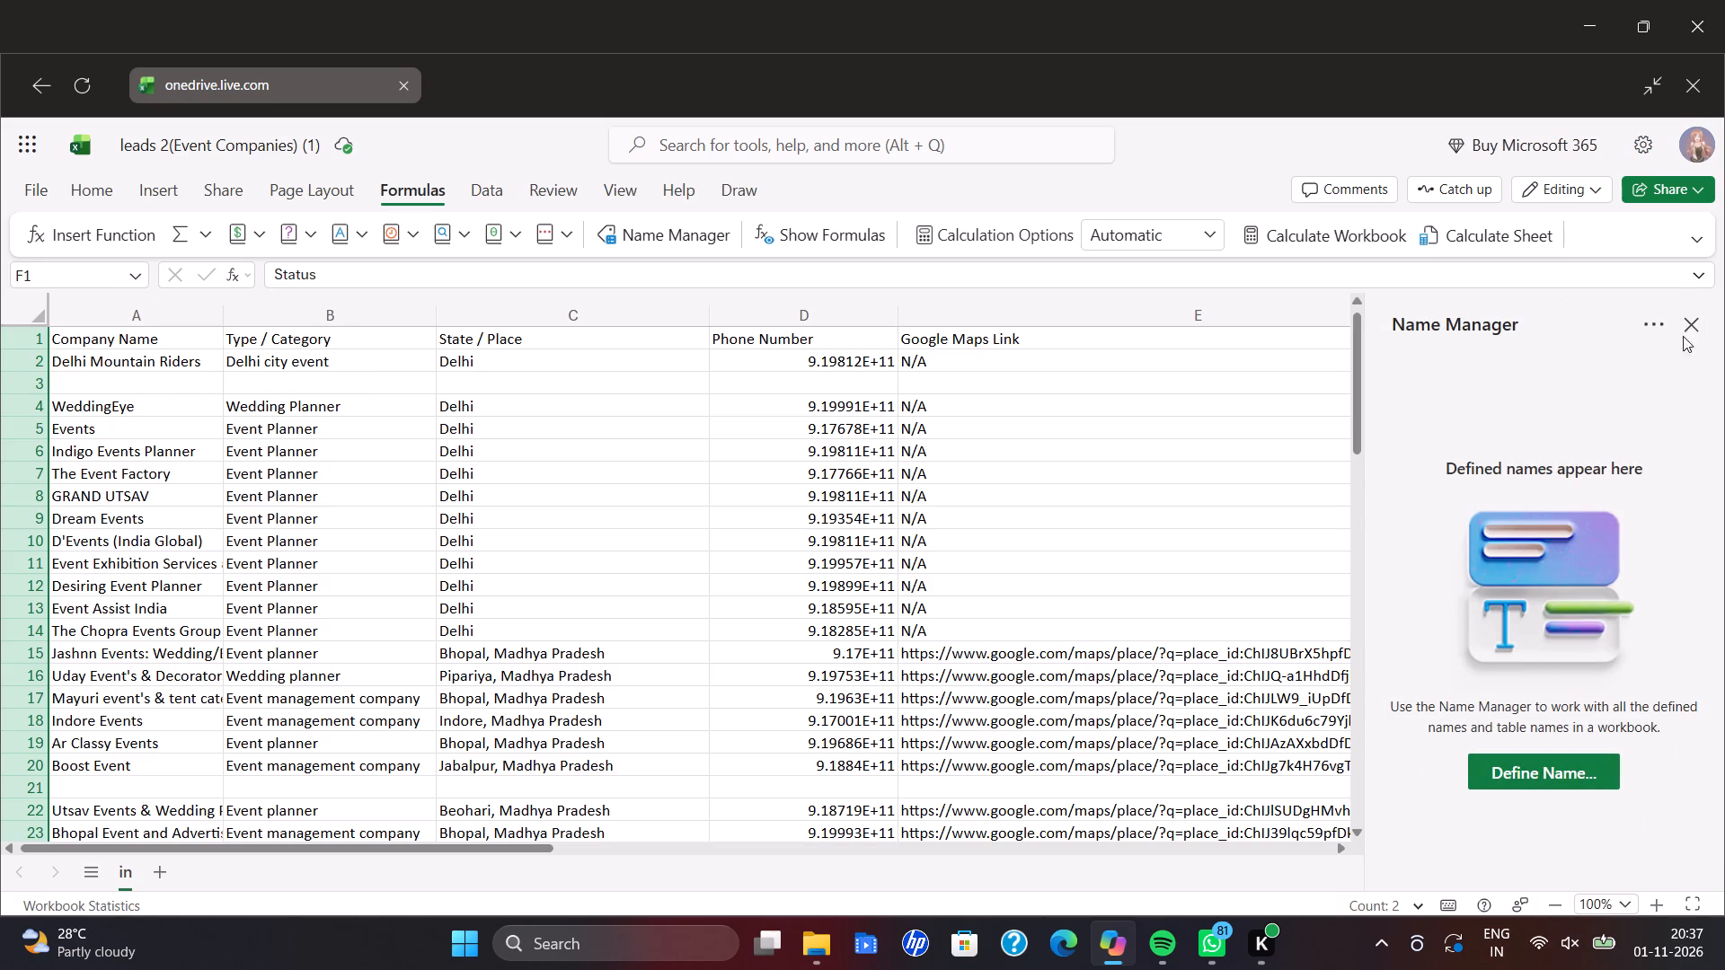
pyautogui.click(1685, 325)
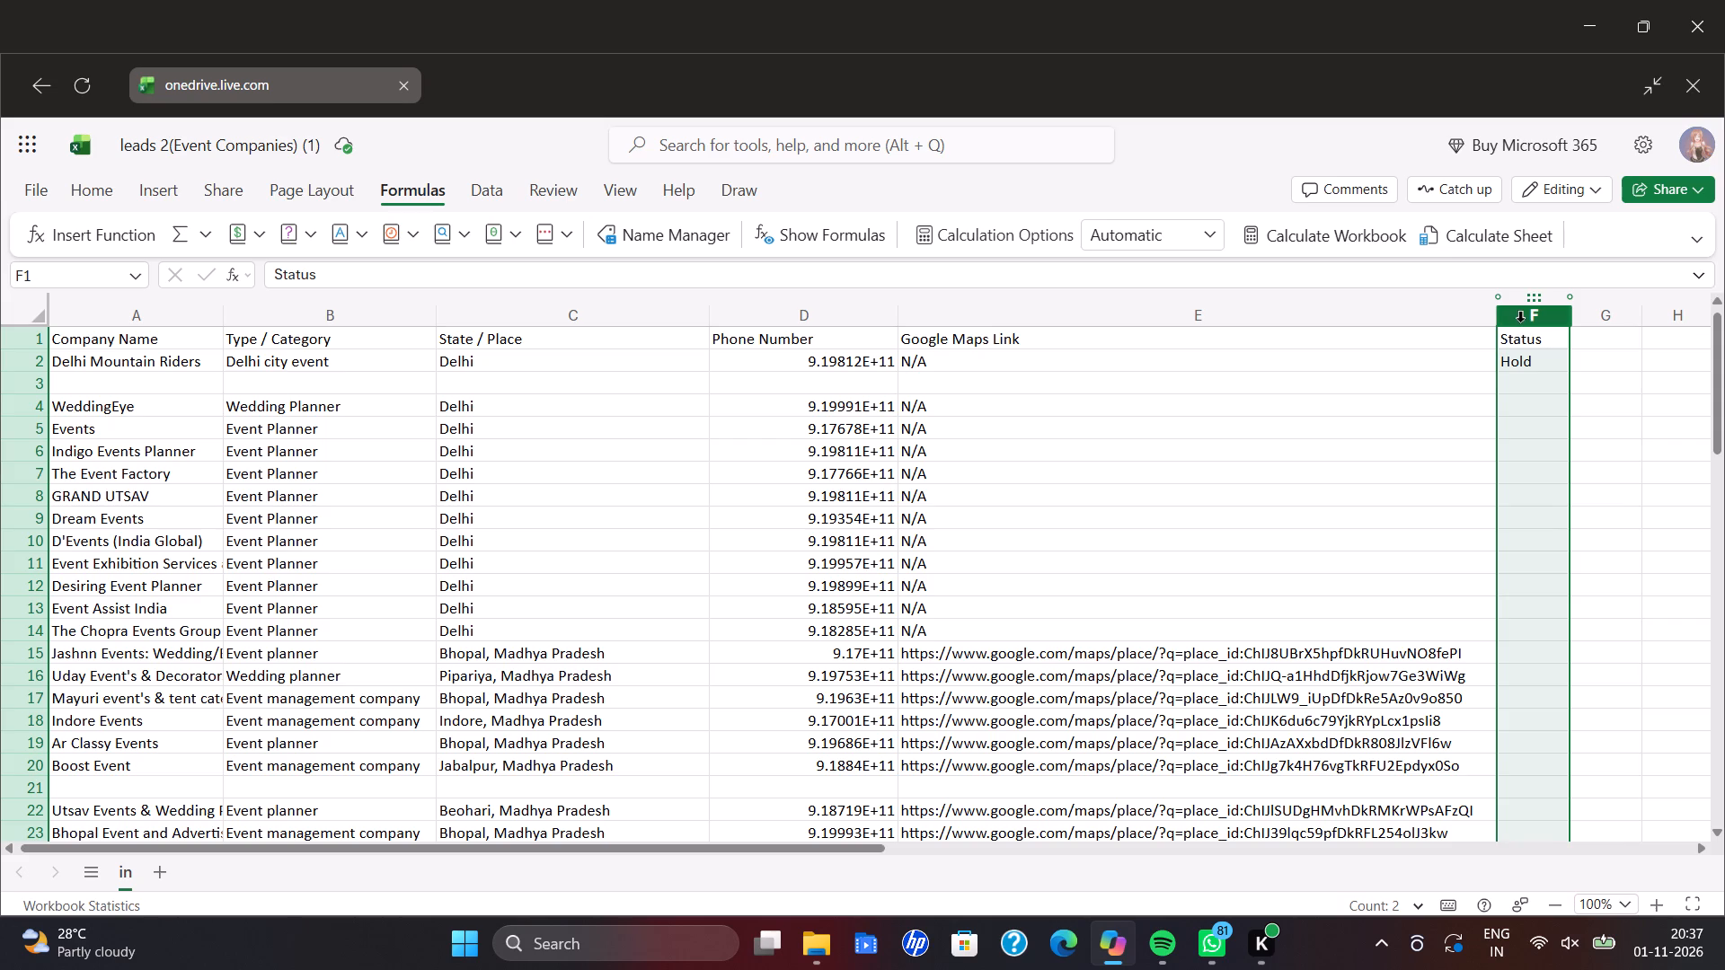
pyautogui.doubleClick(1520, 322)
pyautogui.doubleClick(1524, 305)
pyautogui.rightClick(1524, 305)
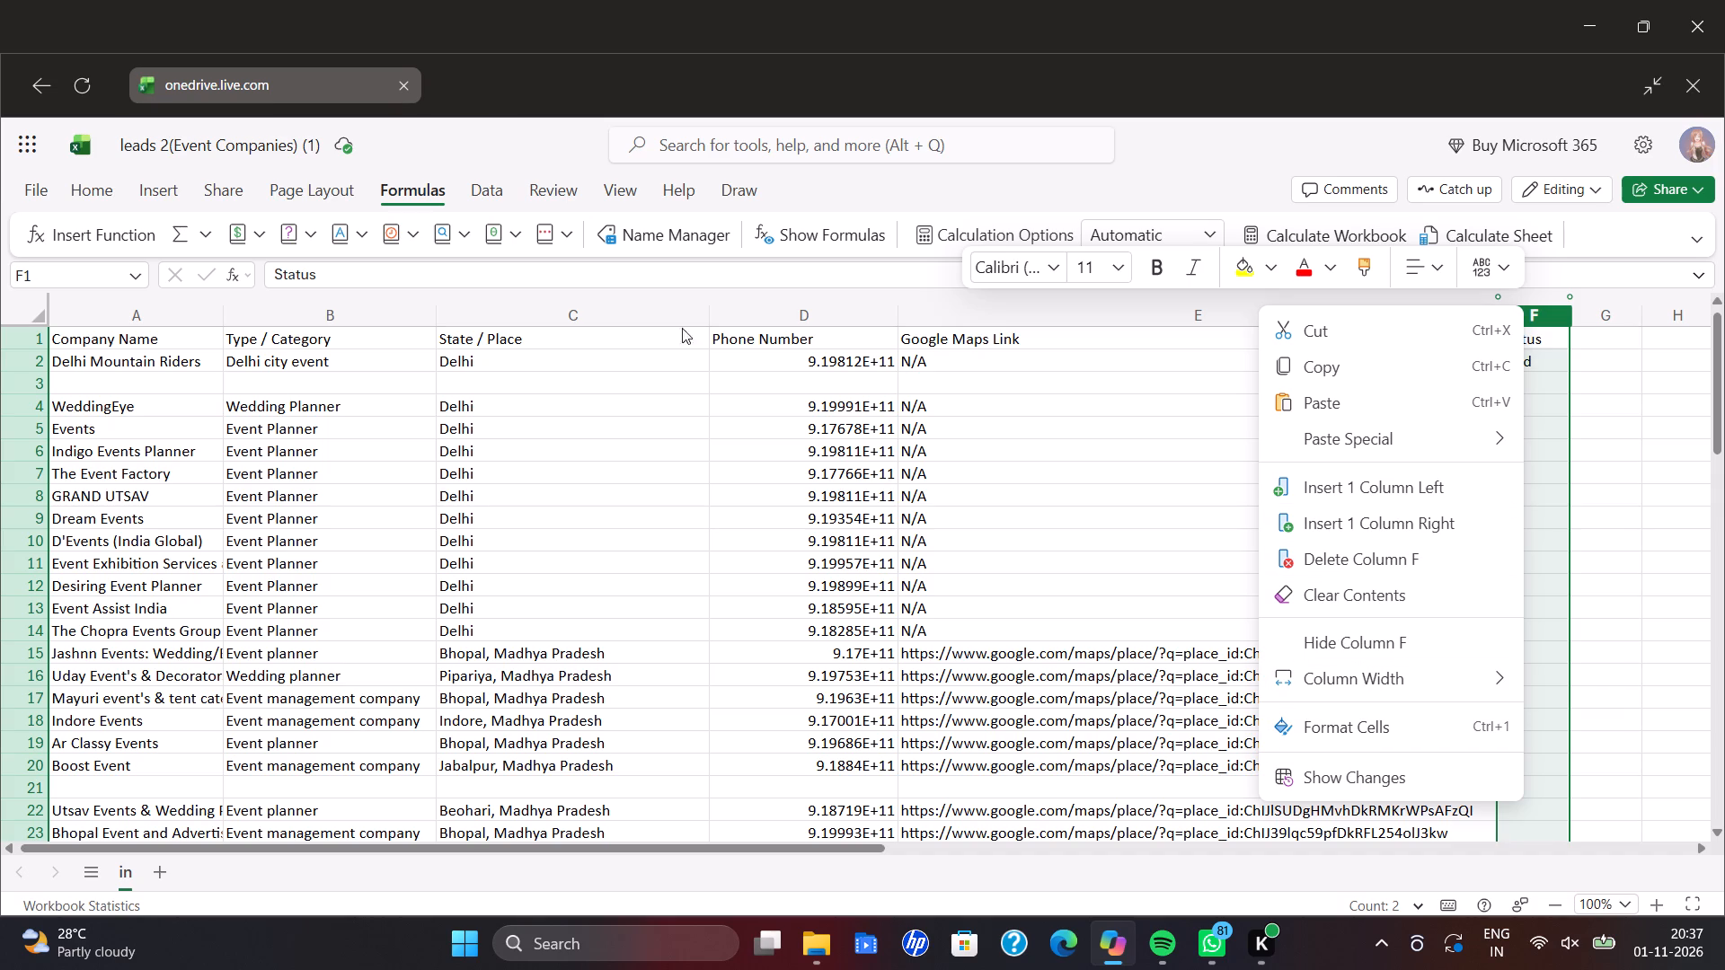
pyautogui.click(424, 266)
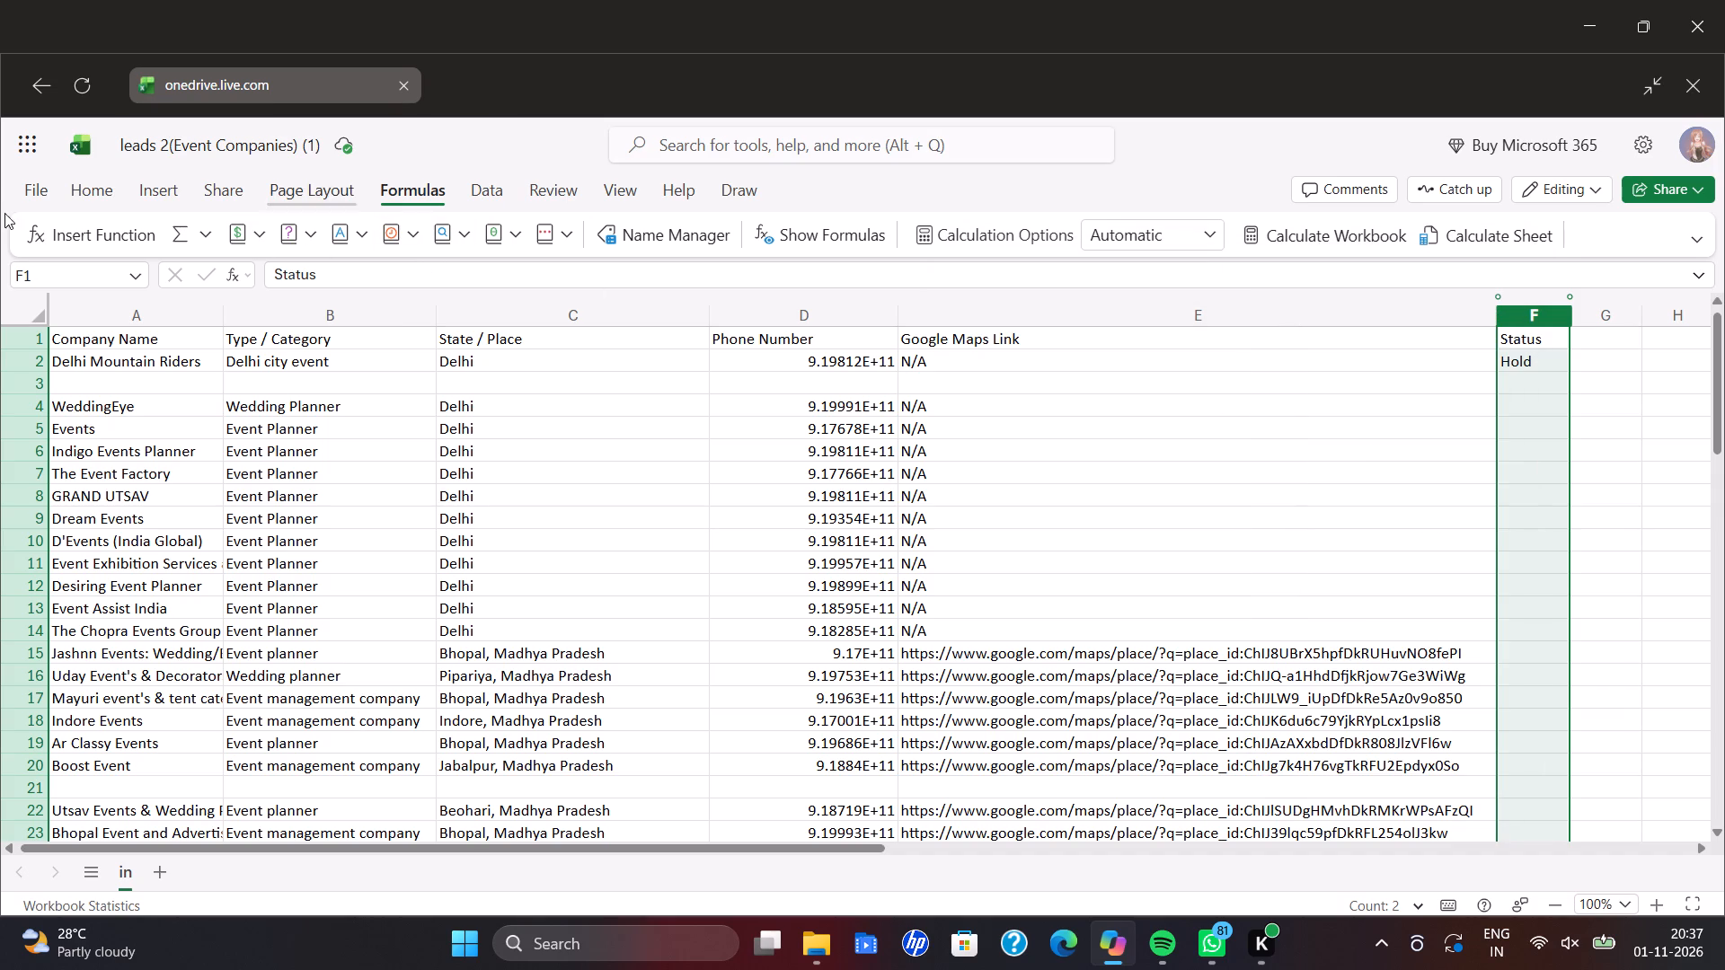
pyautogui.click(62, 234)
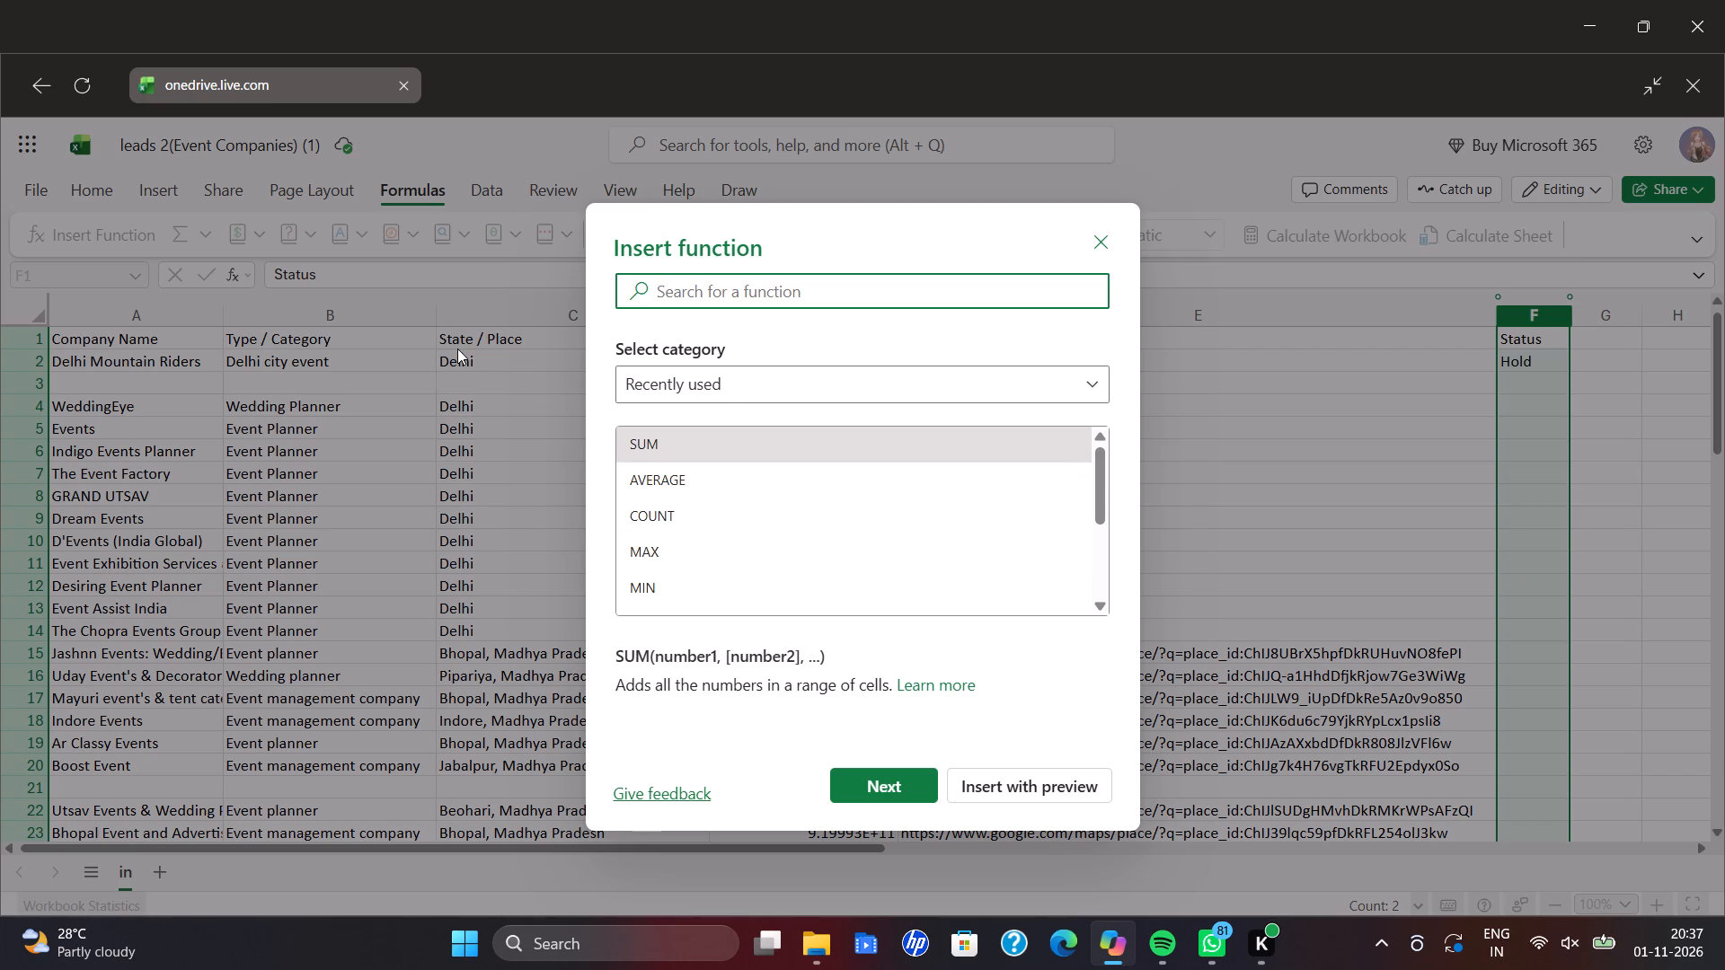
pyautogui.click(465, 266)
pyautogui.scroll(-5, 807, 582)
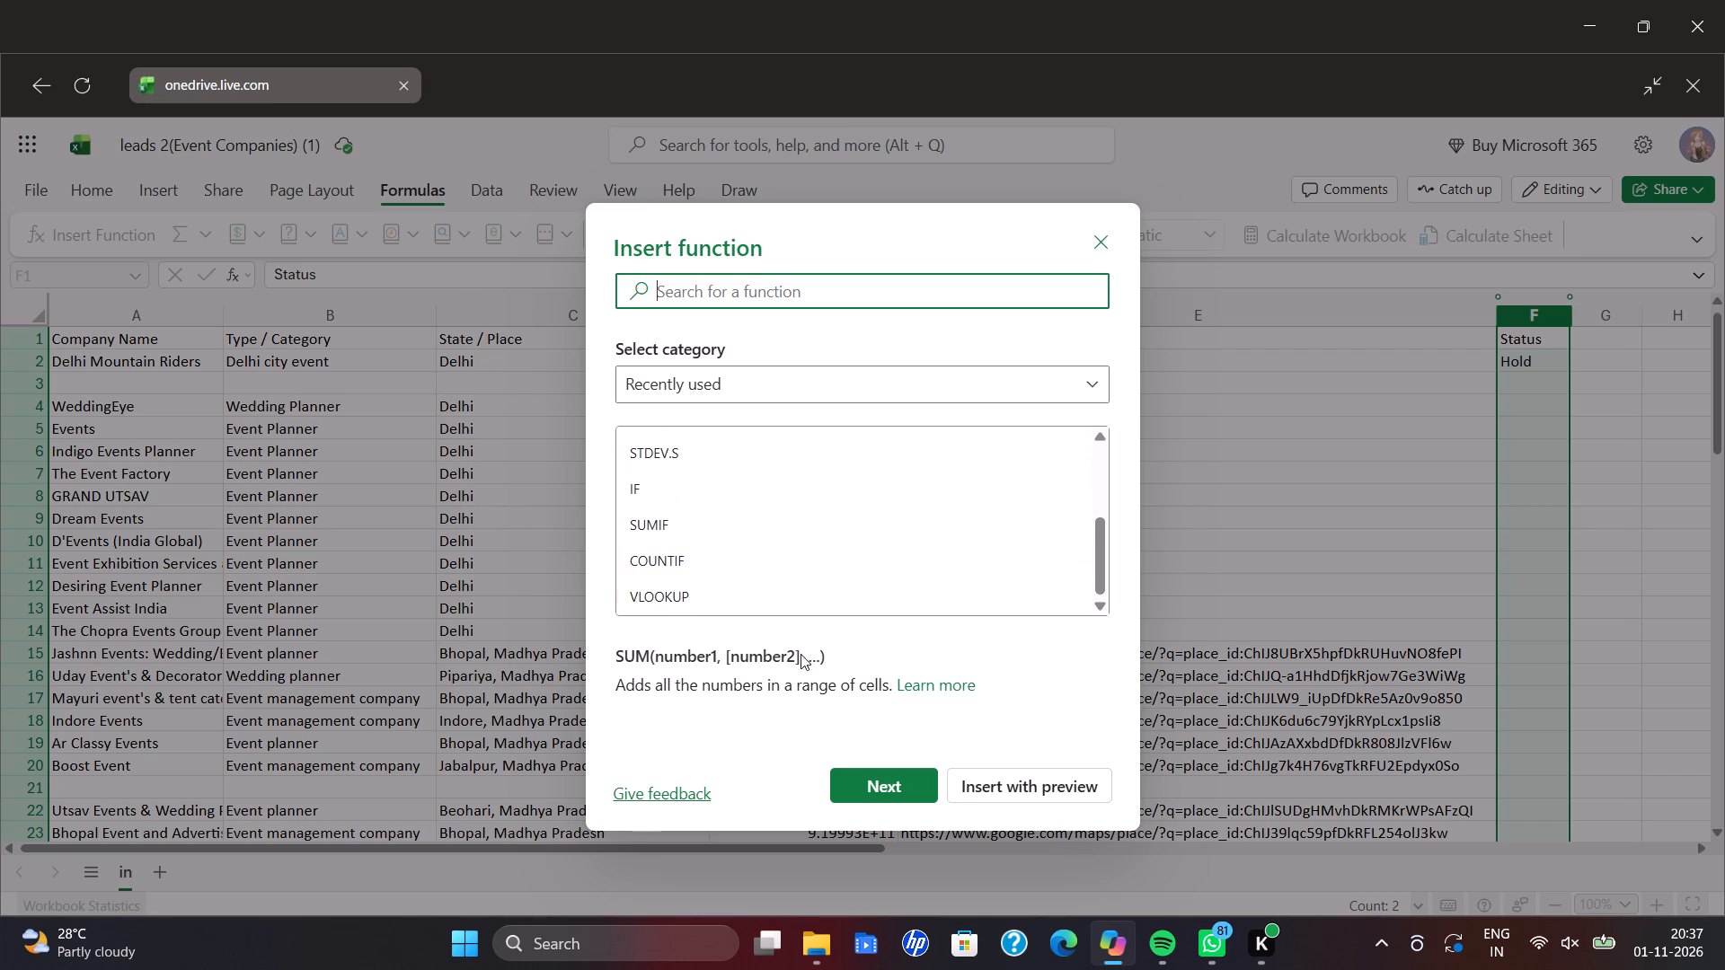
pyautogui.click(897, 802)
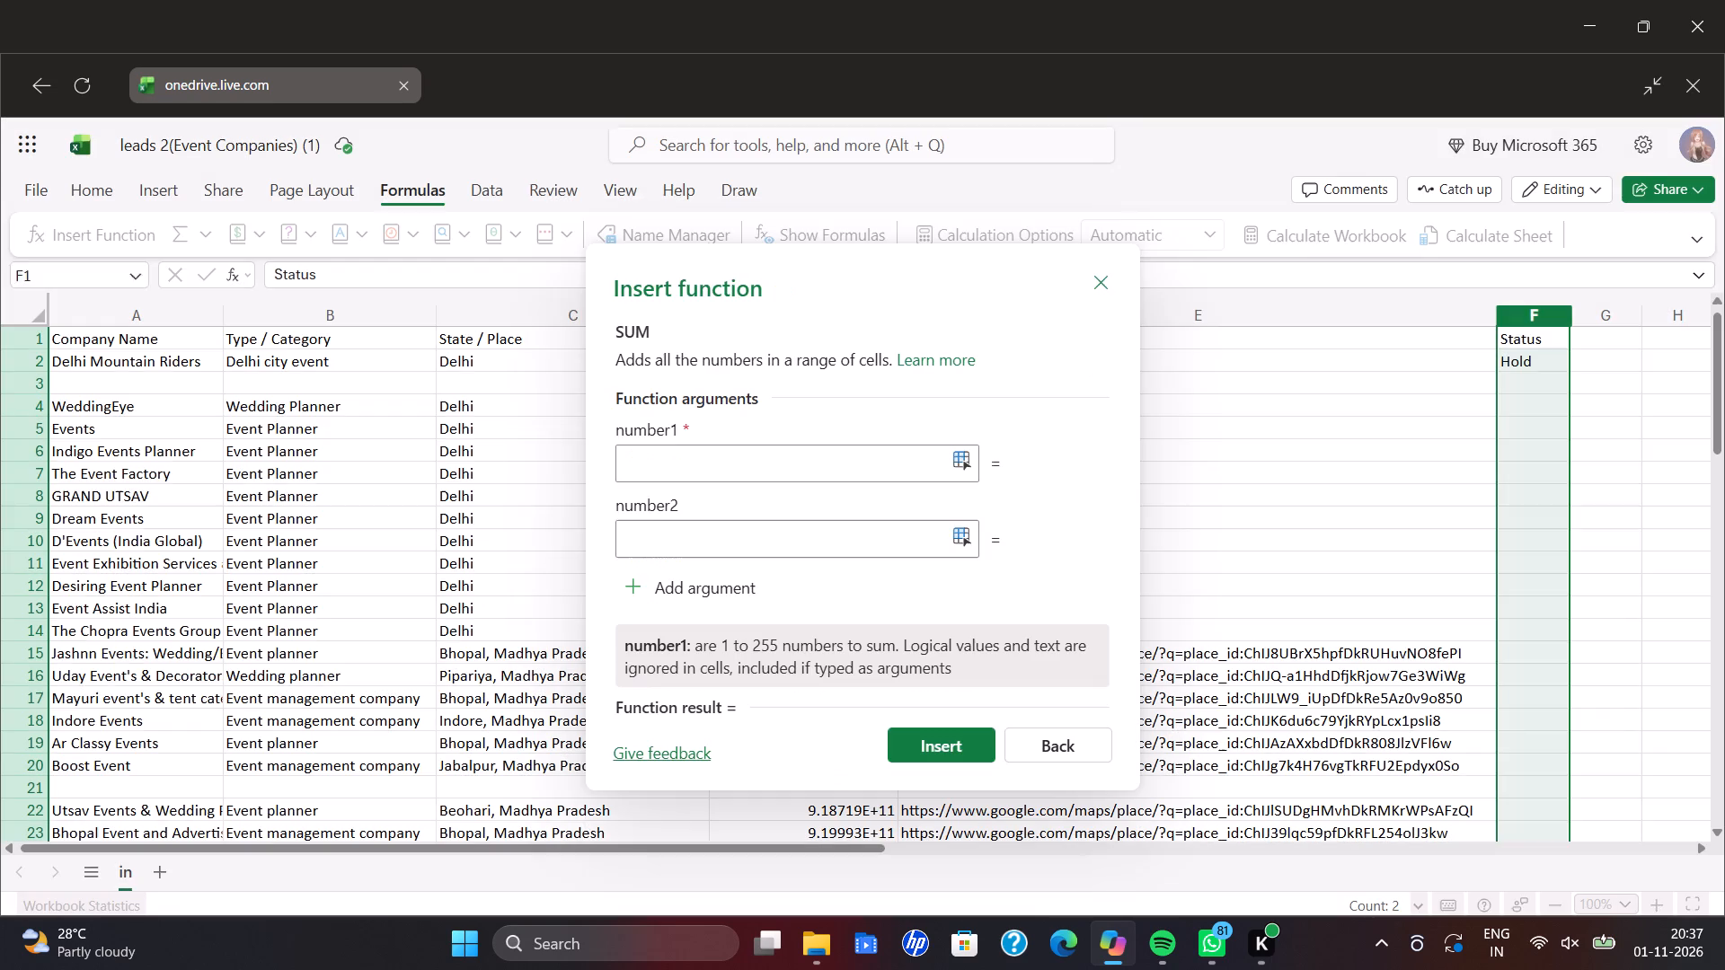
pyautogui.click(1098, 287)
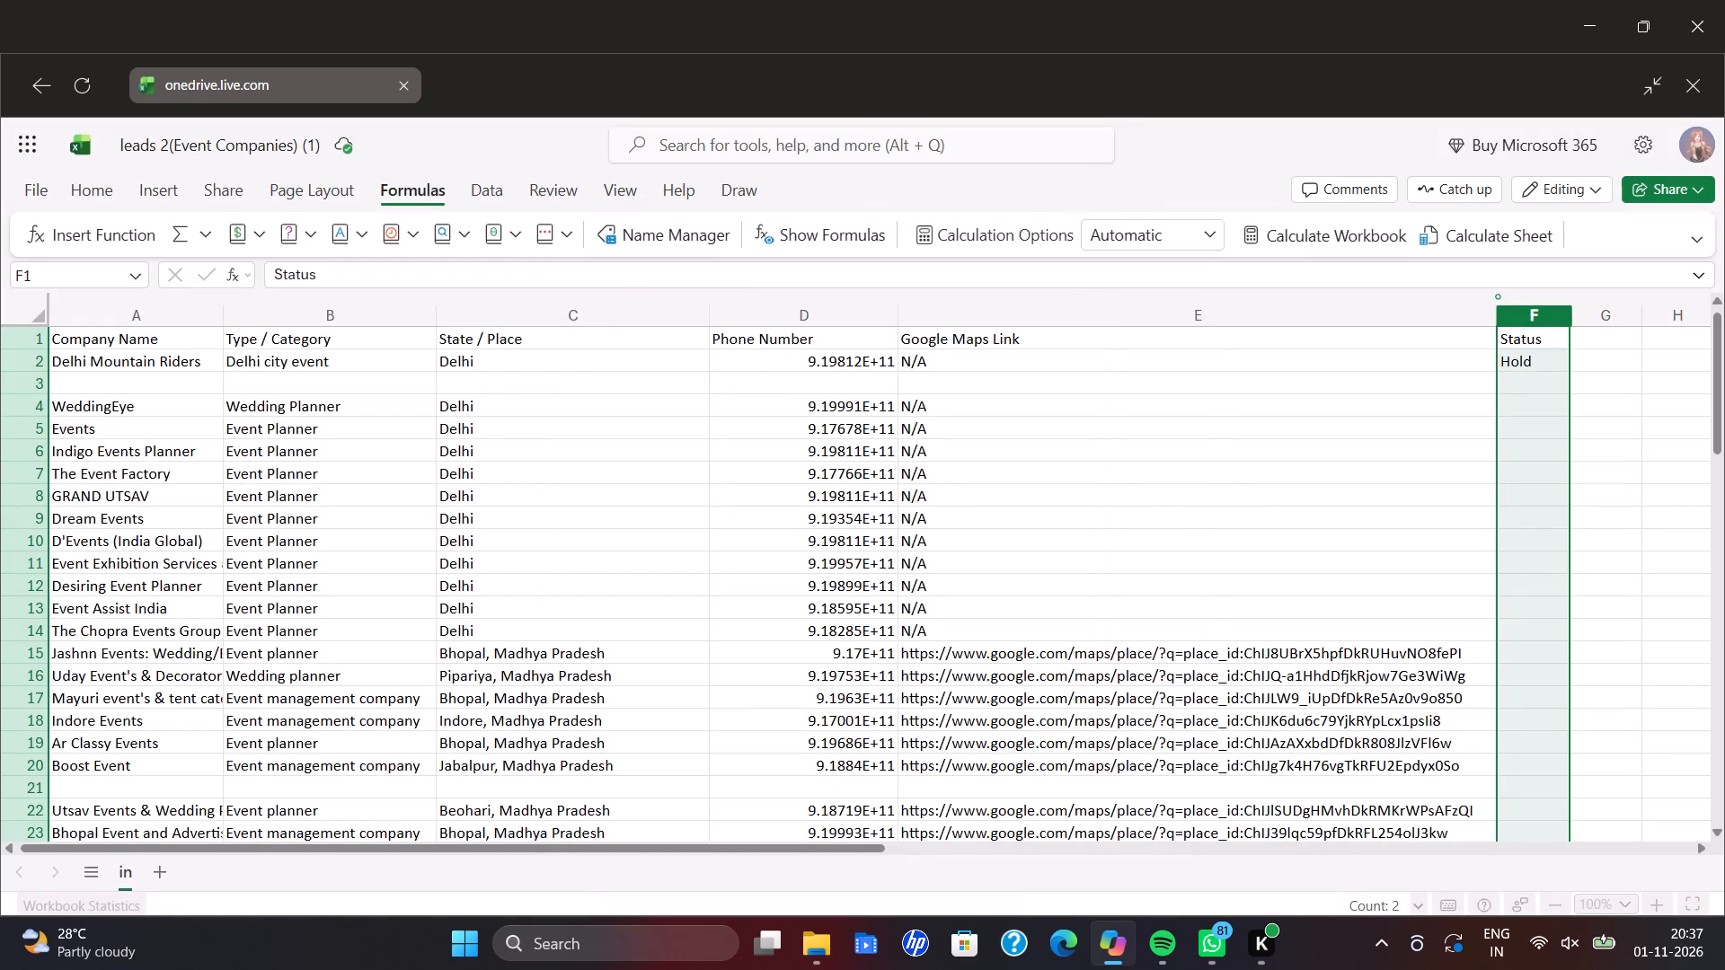
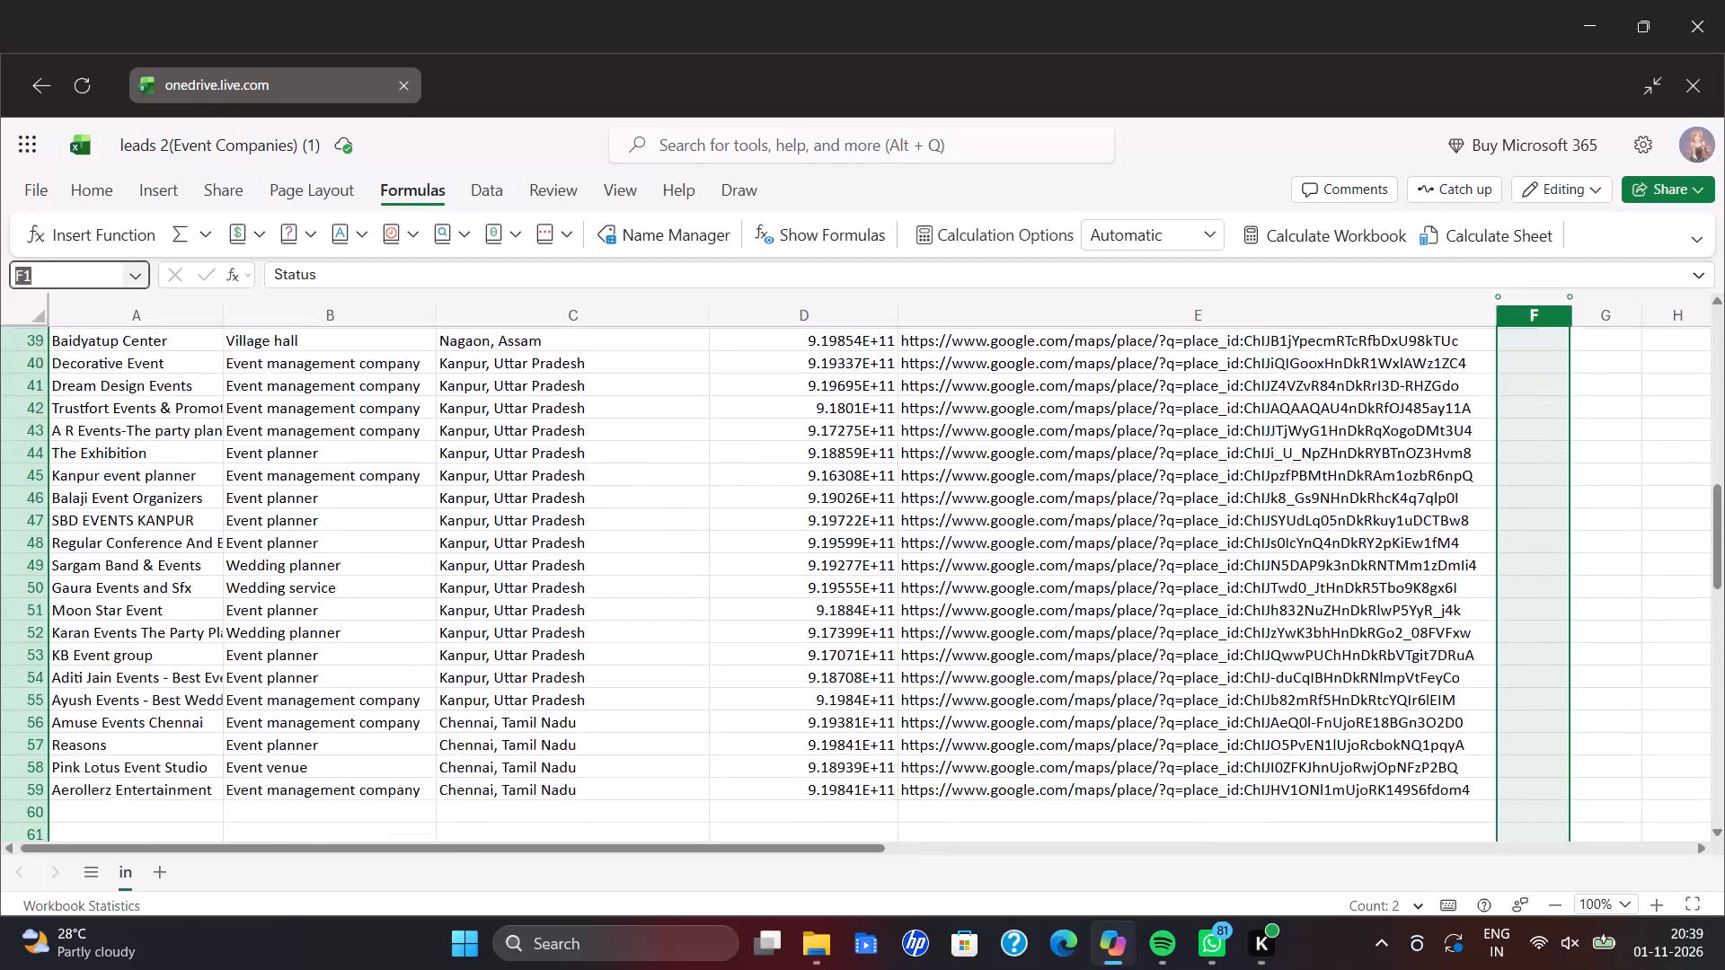
# Return to the top of the leads sheet and open the Status header cell F1 for editing.
pyautogui.scroll(3, 457, 458)
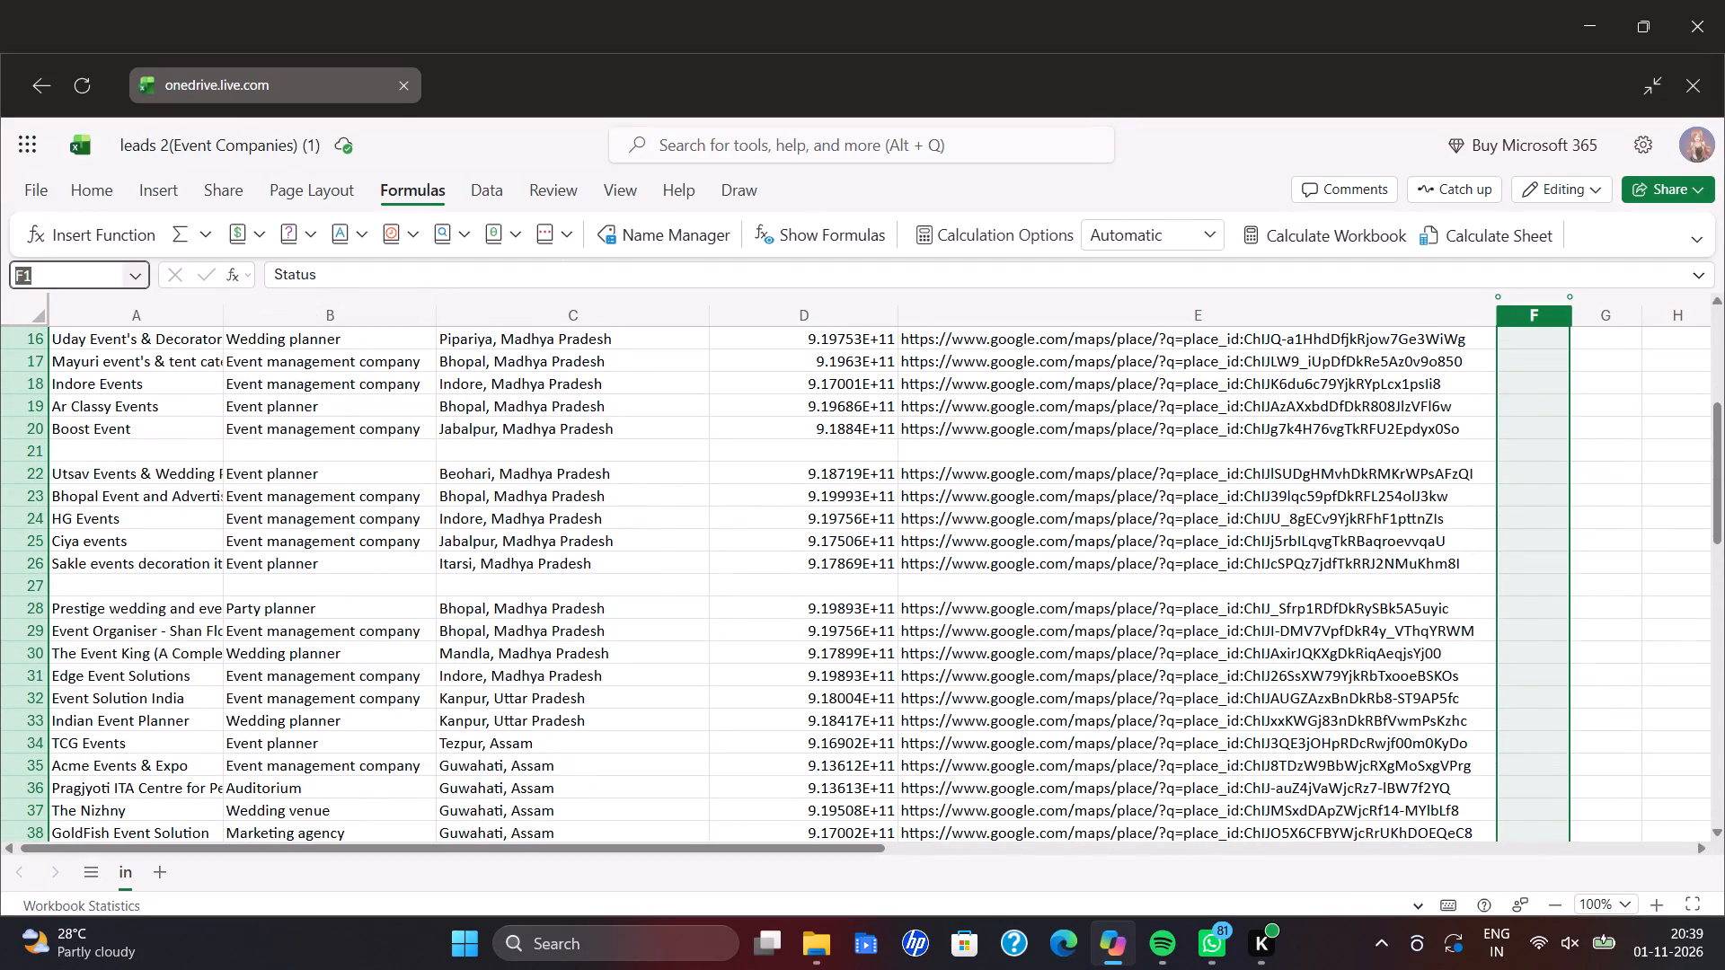
pyautogui.doubleClick(1554, 318)
pyautogui.doubleClick(1554, 319)
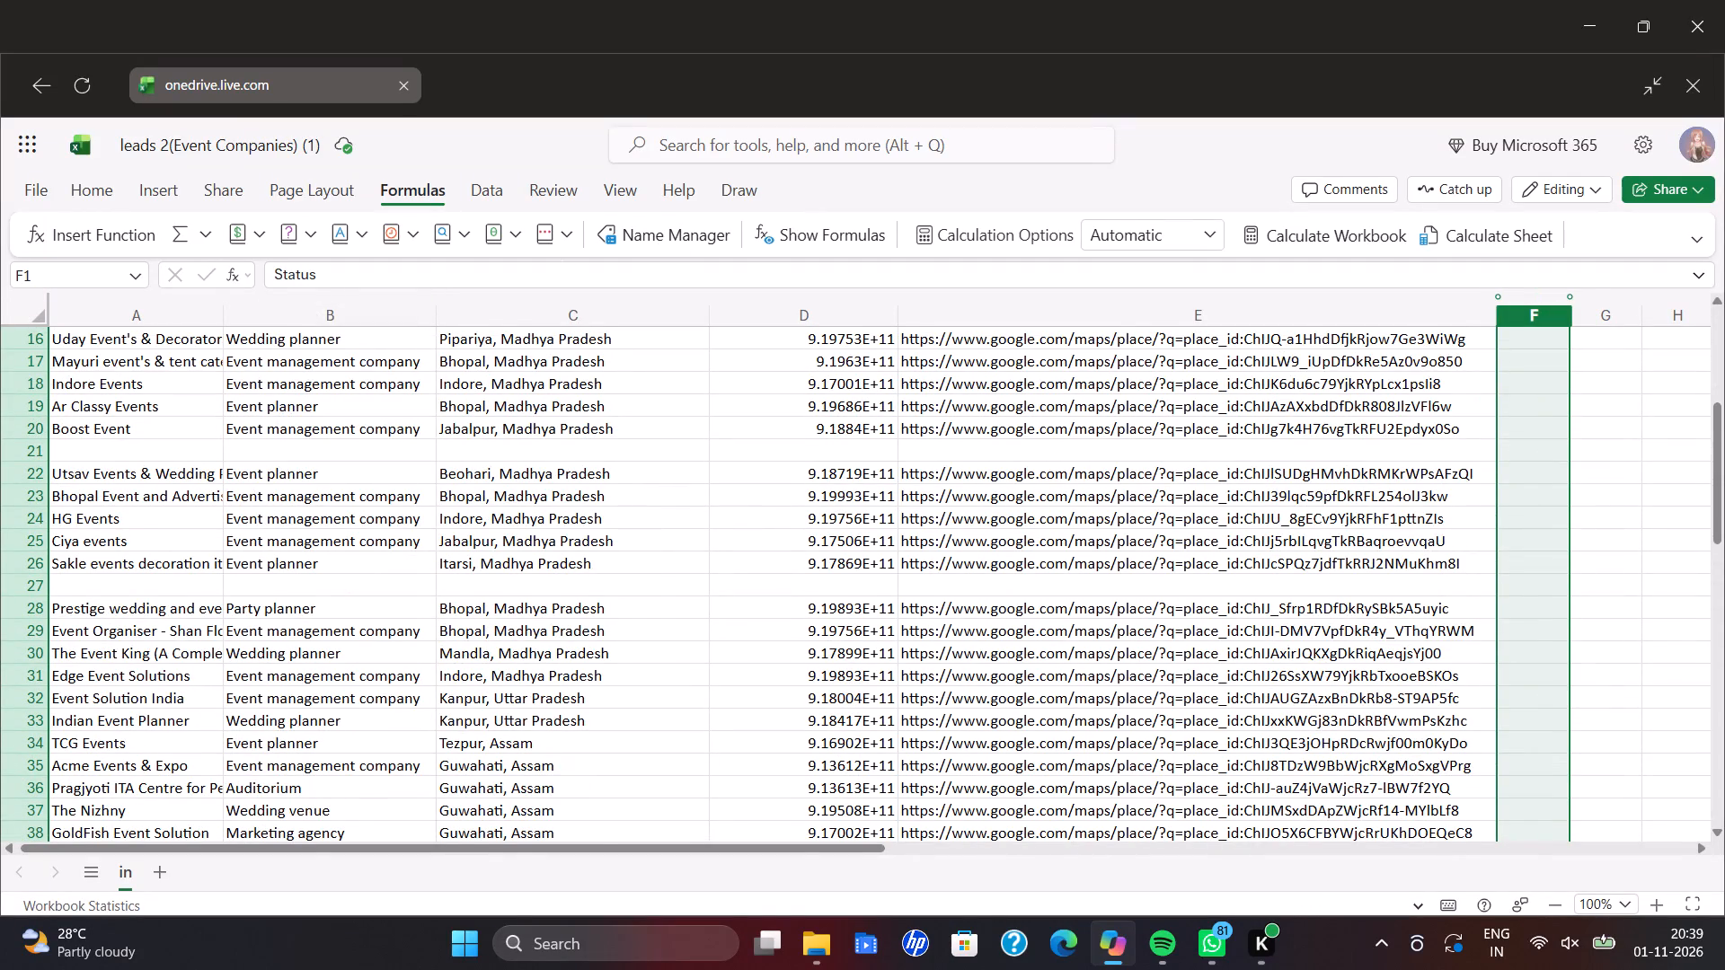
pyautogui.scroll(14, 1547, 375)
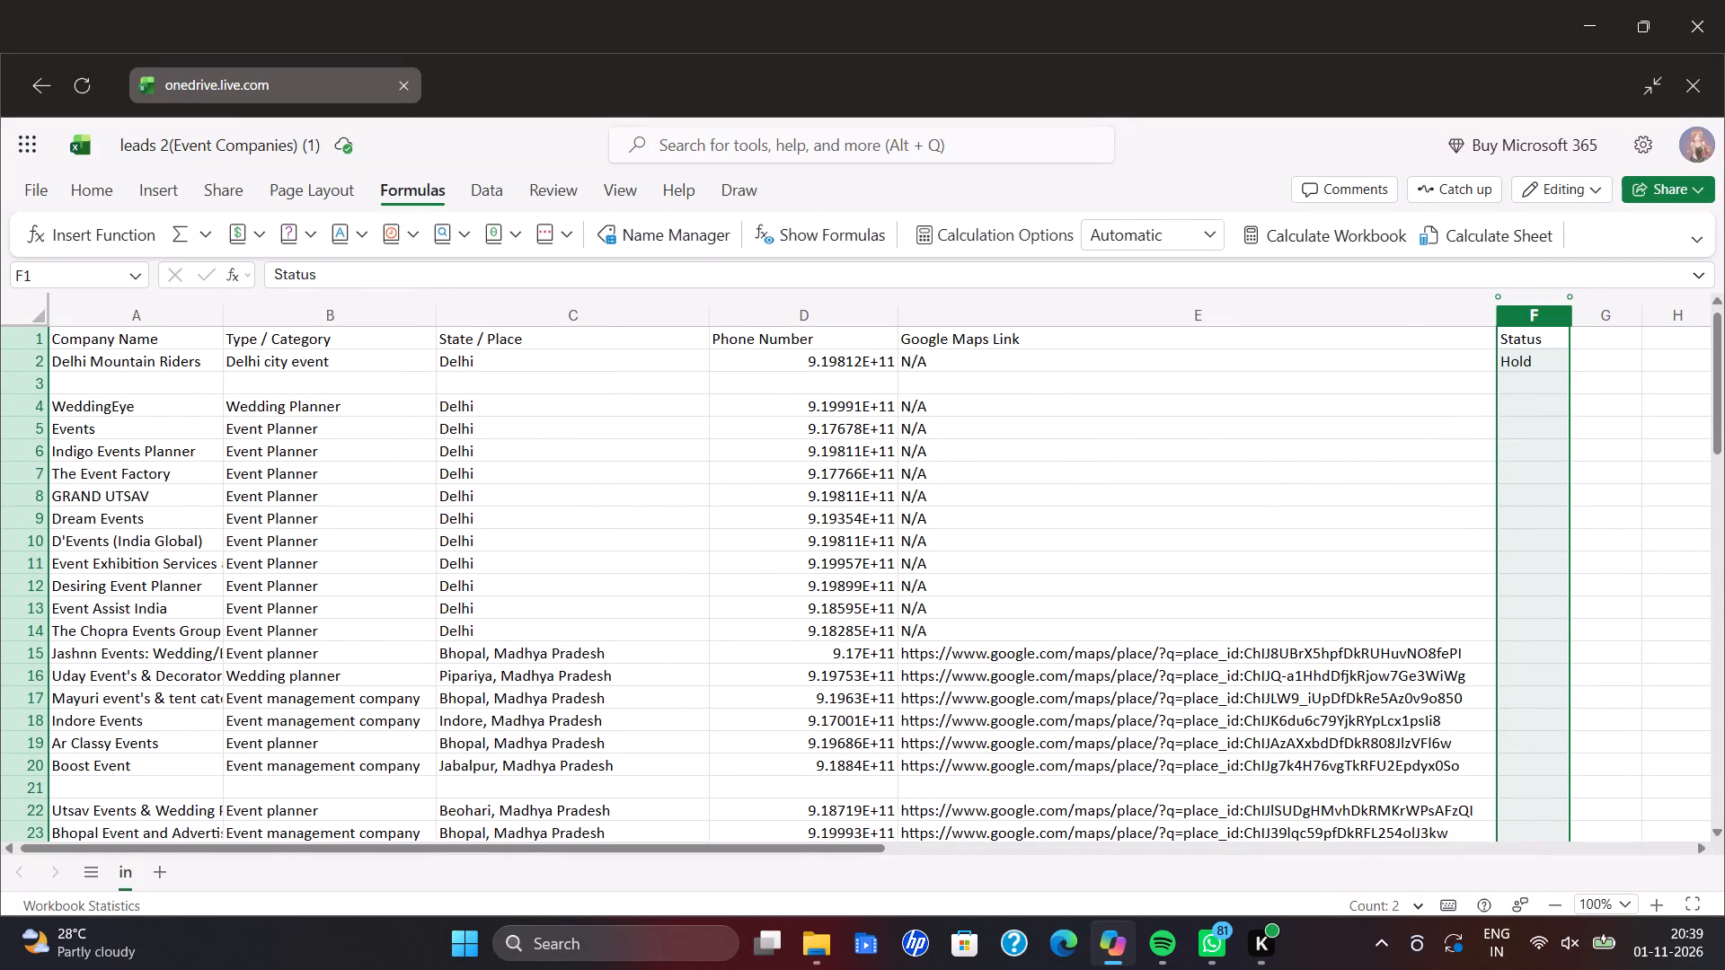
pyautogui.click(1502, 352)
pyautogui.tripleClick(1515, 346)
pyautogui.doubleClick(1515, 346)
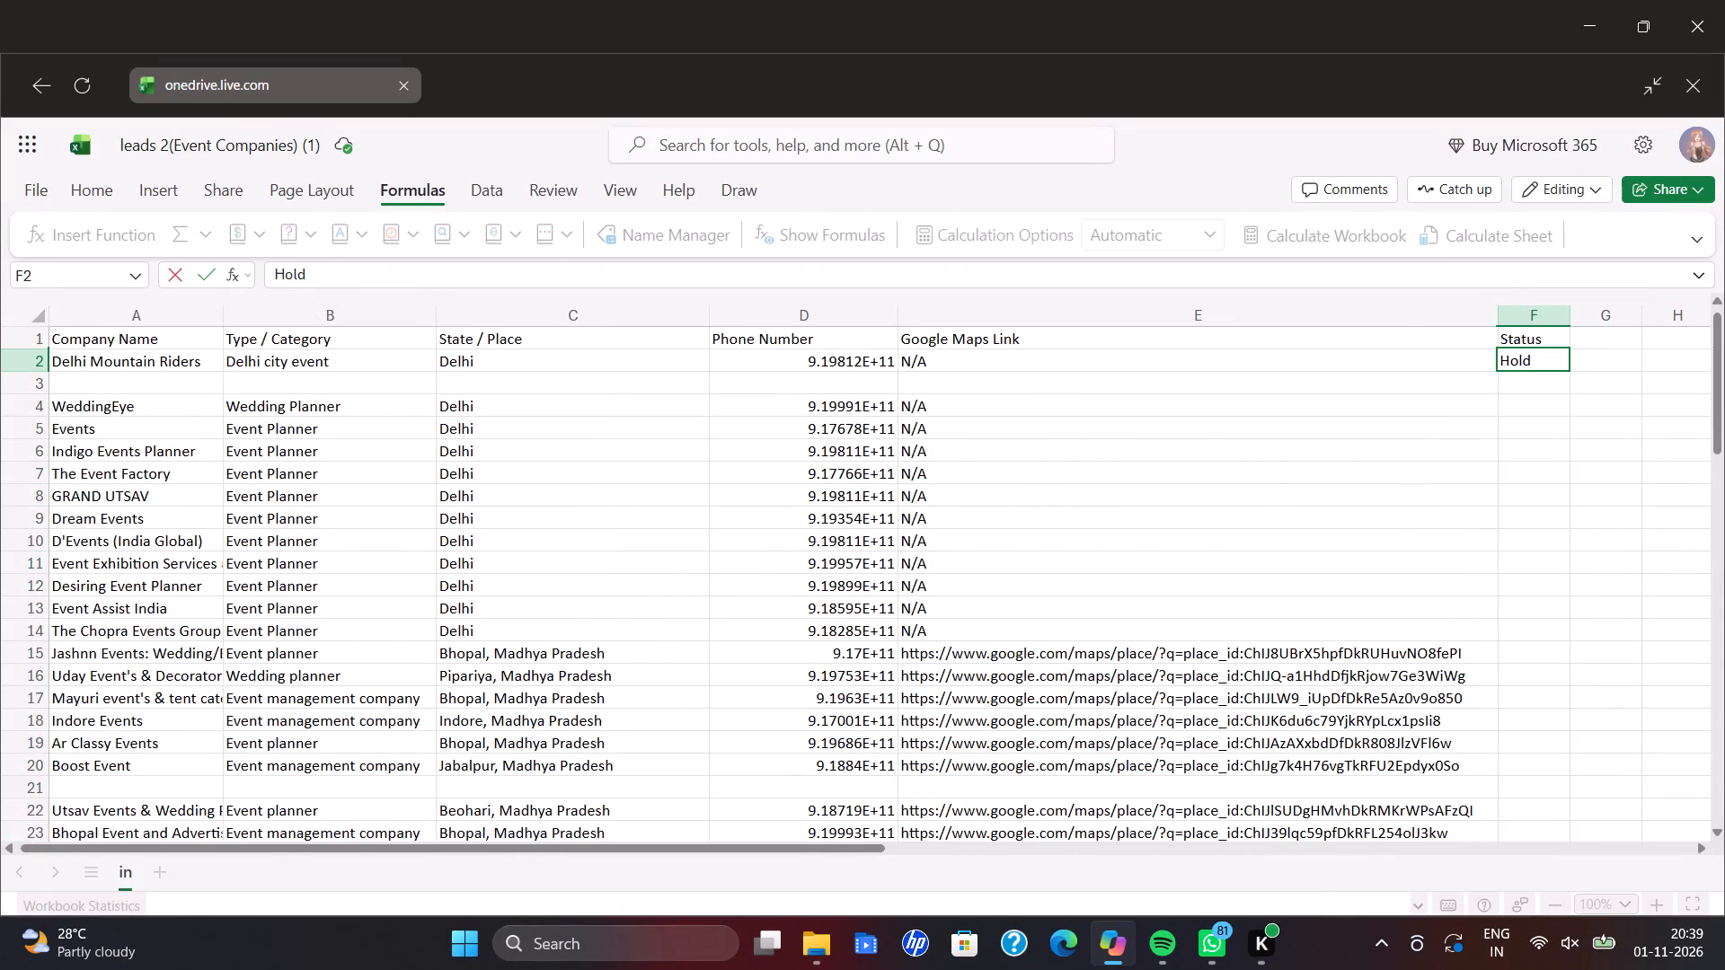
pyautogui.rightClick(1515, 346)
pyautogui.doubleClick(1539, 344)
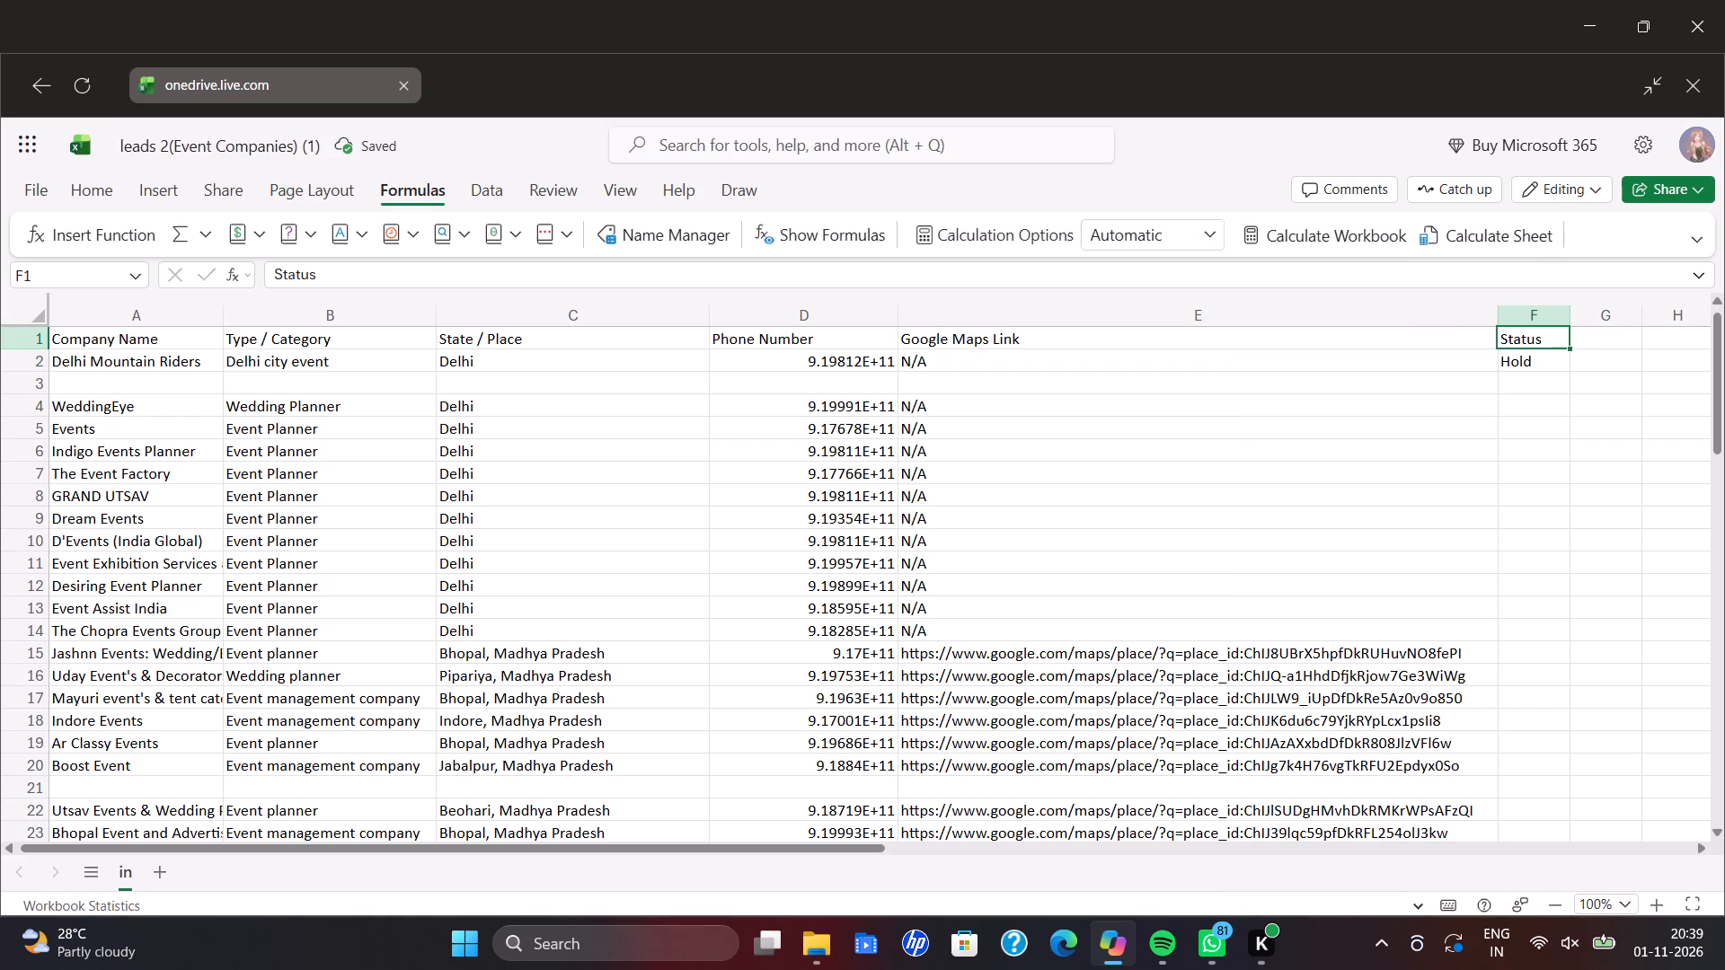
pyautogui.click(1539, 344)
pyautogui.doubleClick(1544, 345)
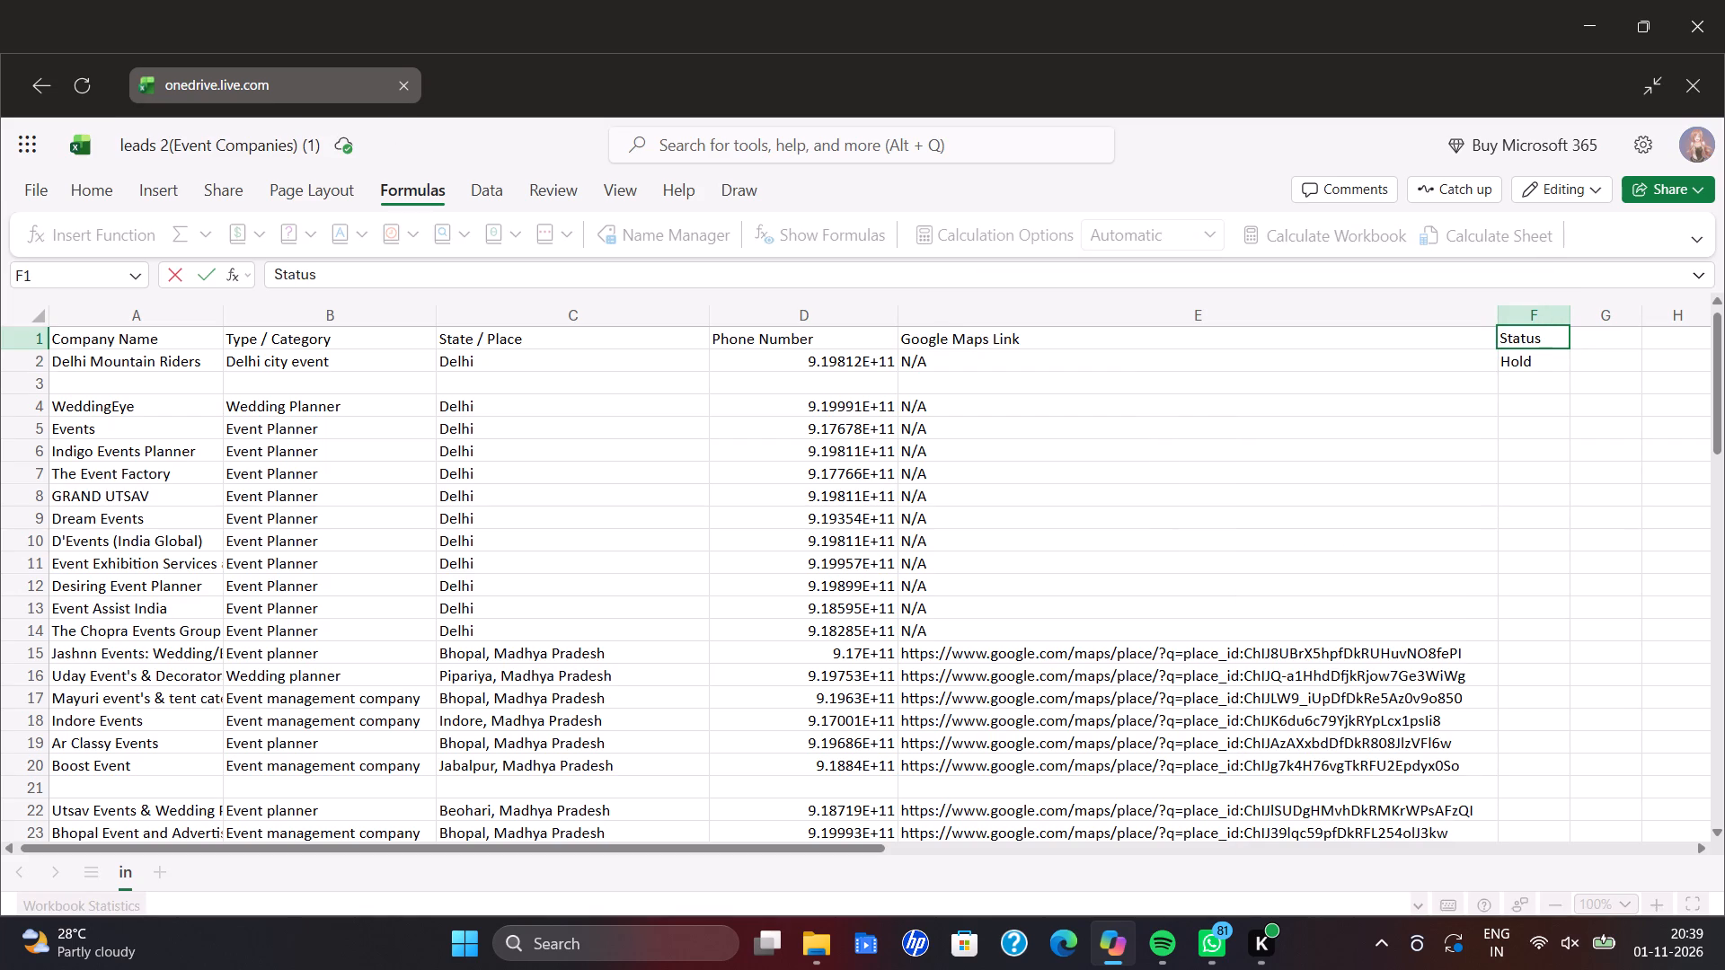
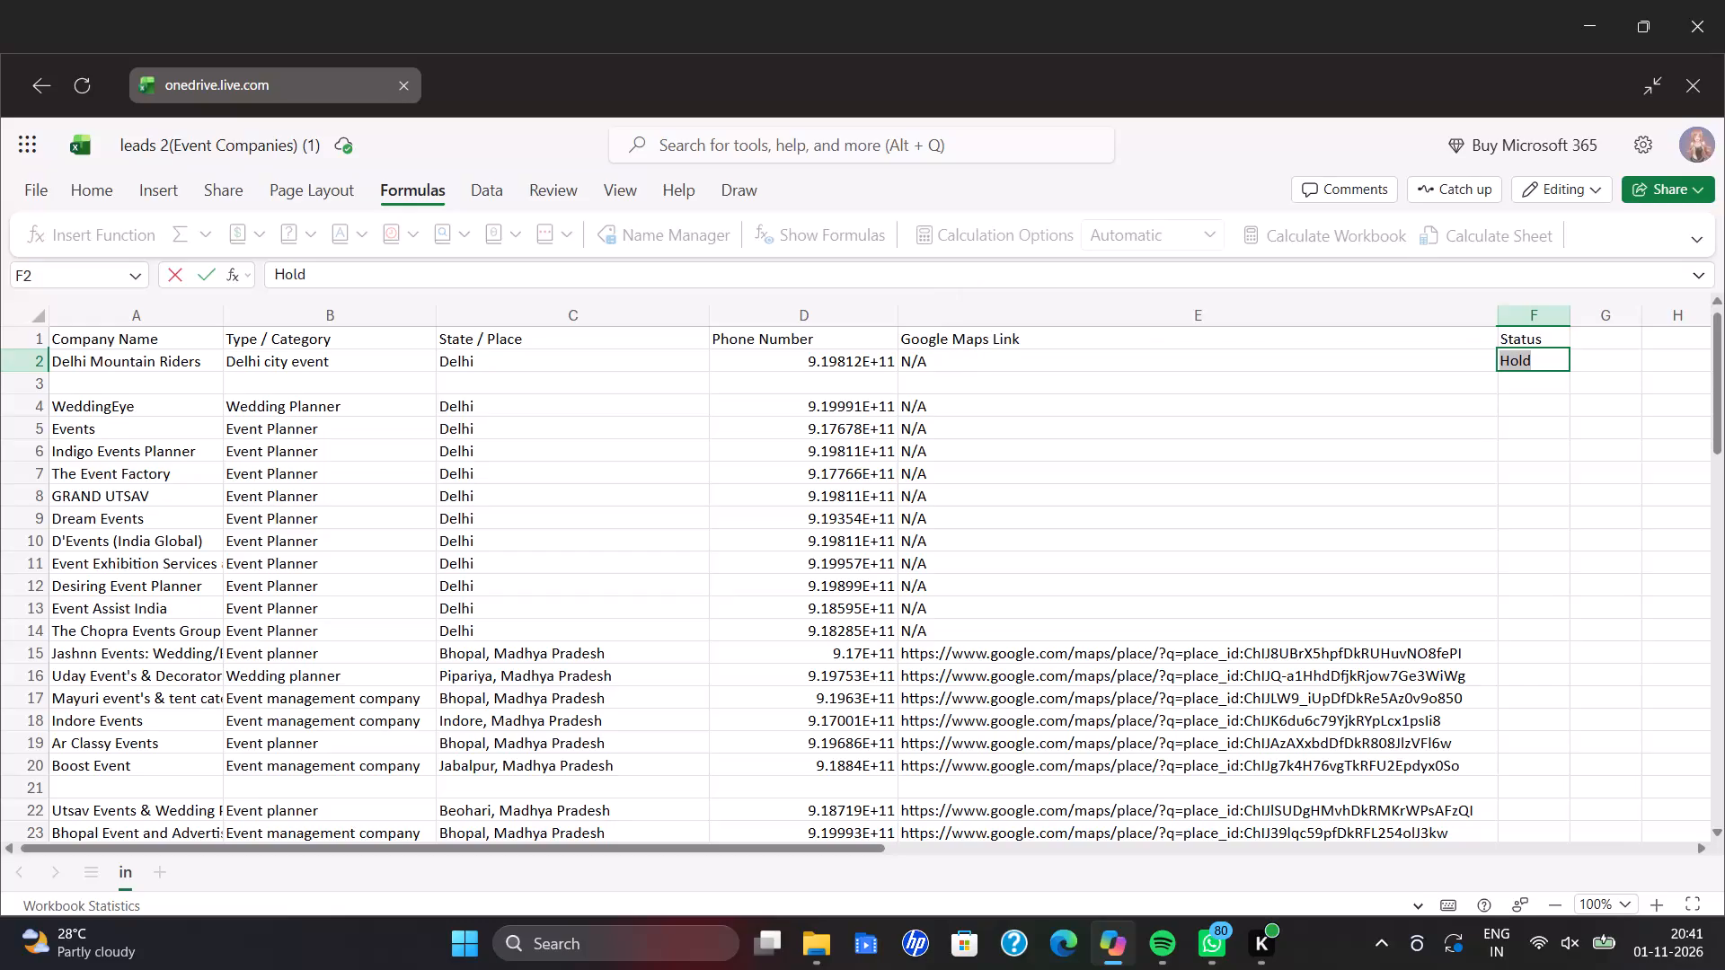
# Replace the Status entry in F2 with =CHOOSE(RANDBETWEEN(1,5), "Contacted", "On Hold", "New Lead", "In Discussion", "Not Interested").
pyautogui.hotkey('ctrl', 'v')
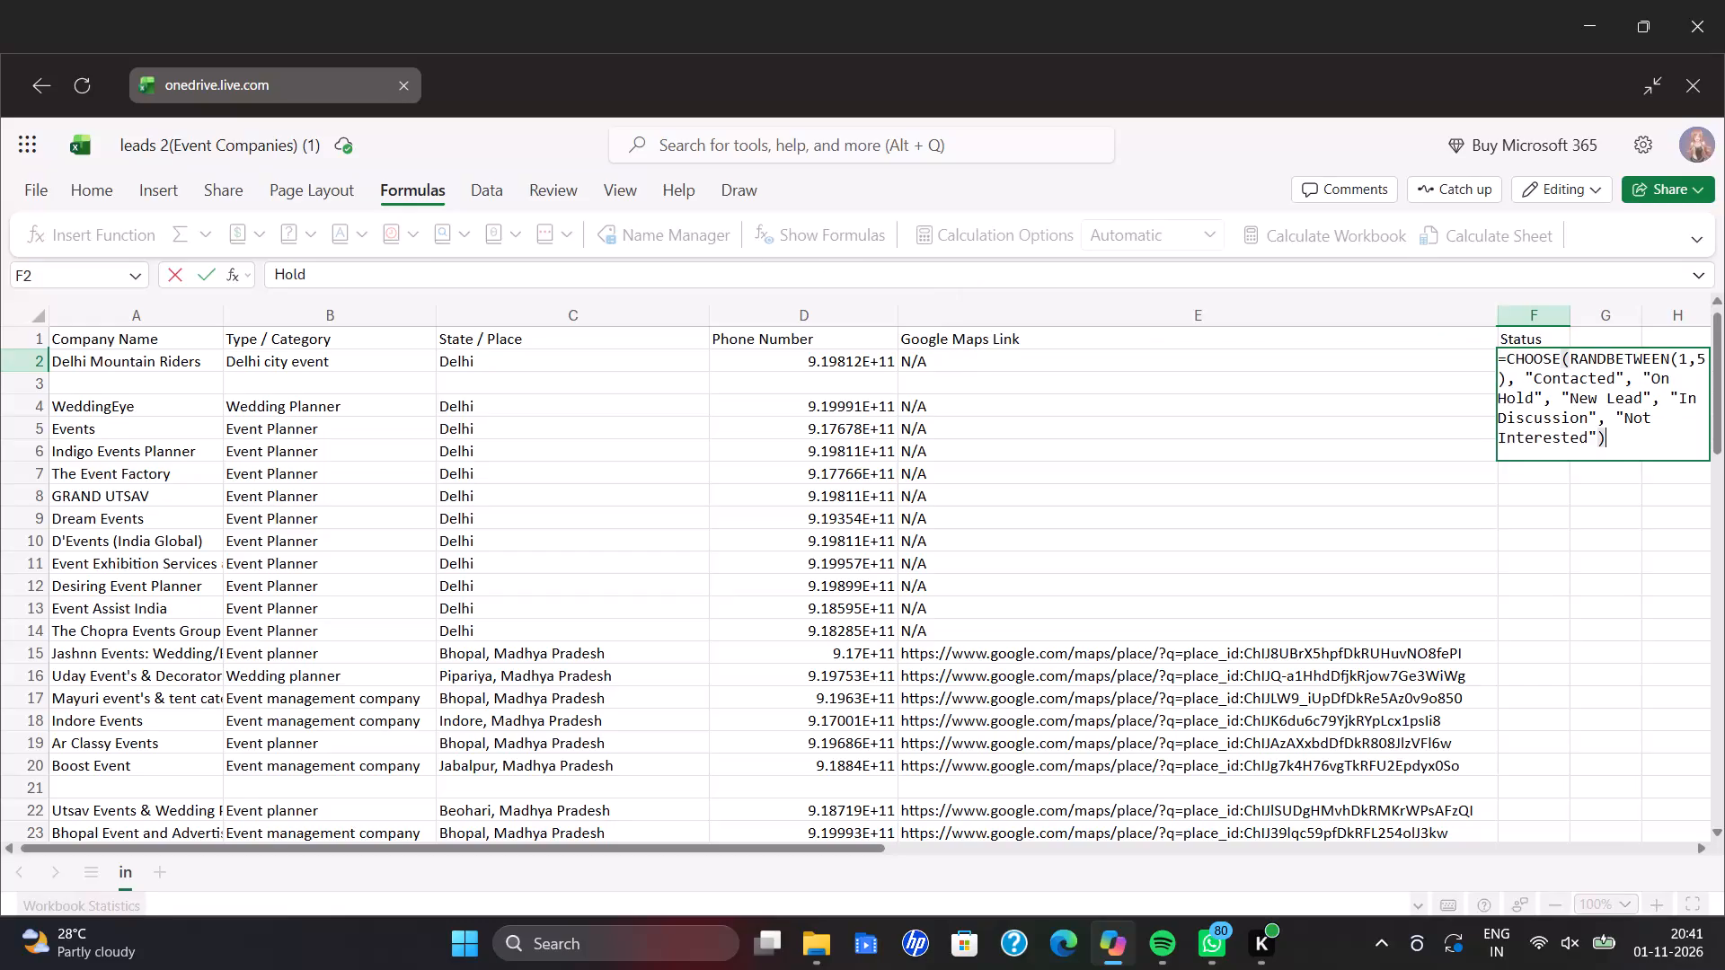
pyautogui.press('Return')
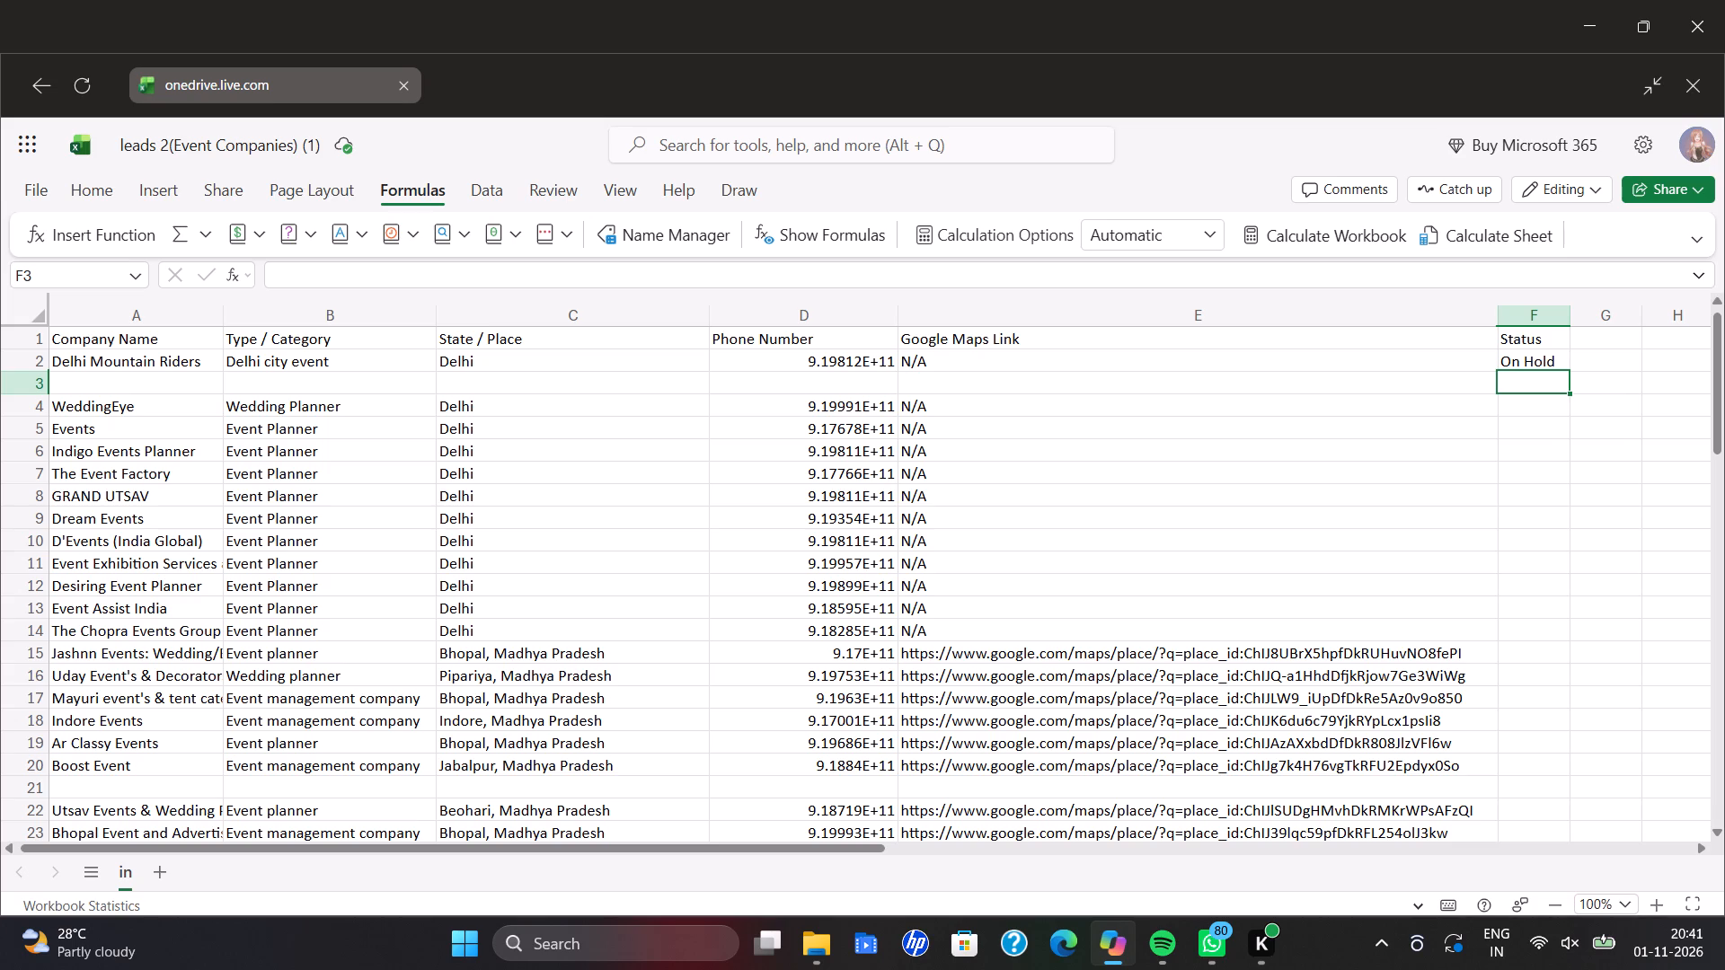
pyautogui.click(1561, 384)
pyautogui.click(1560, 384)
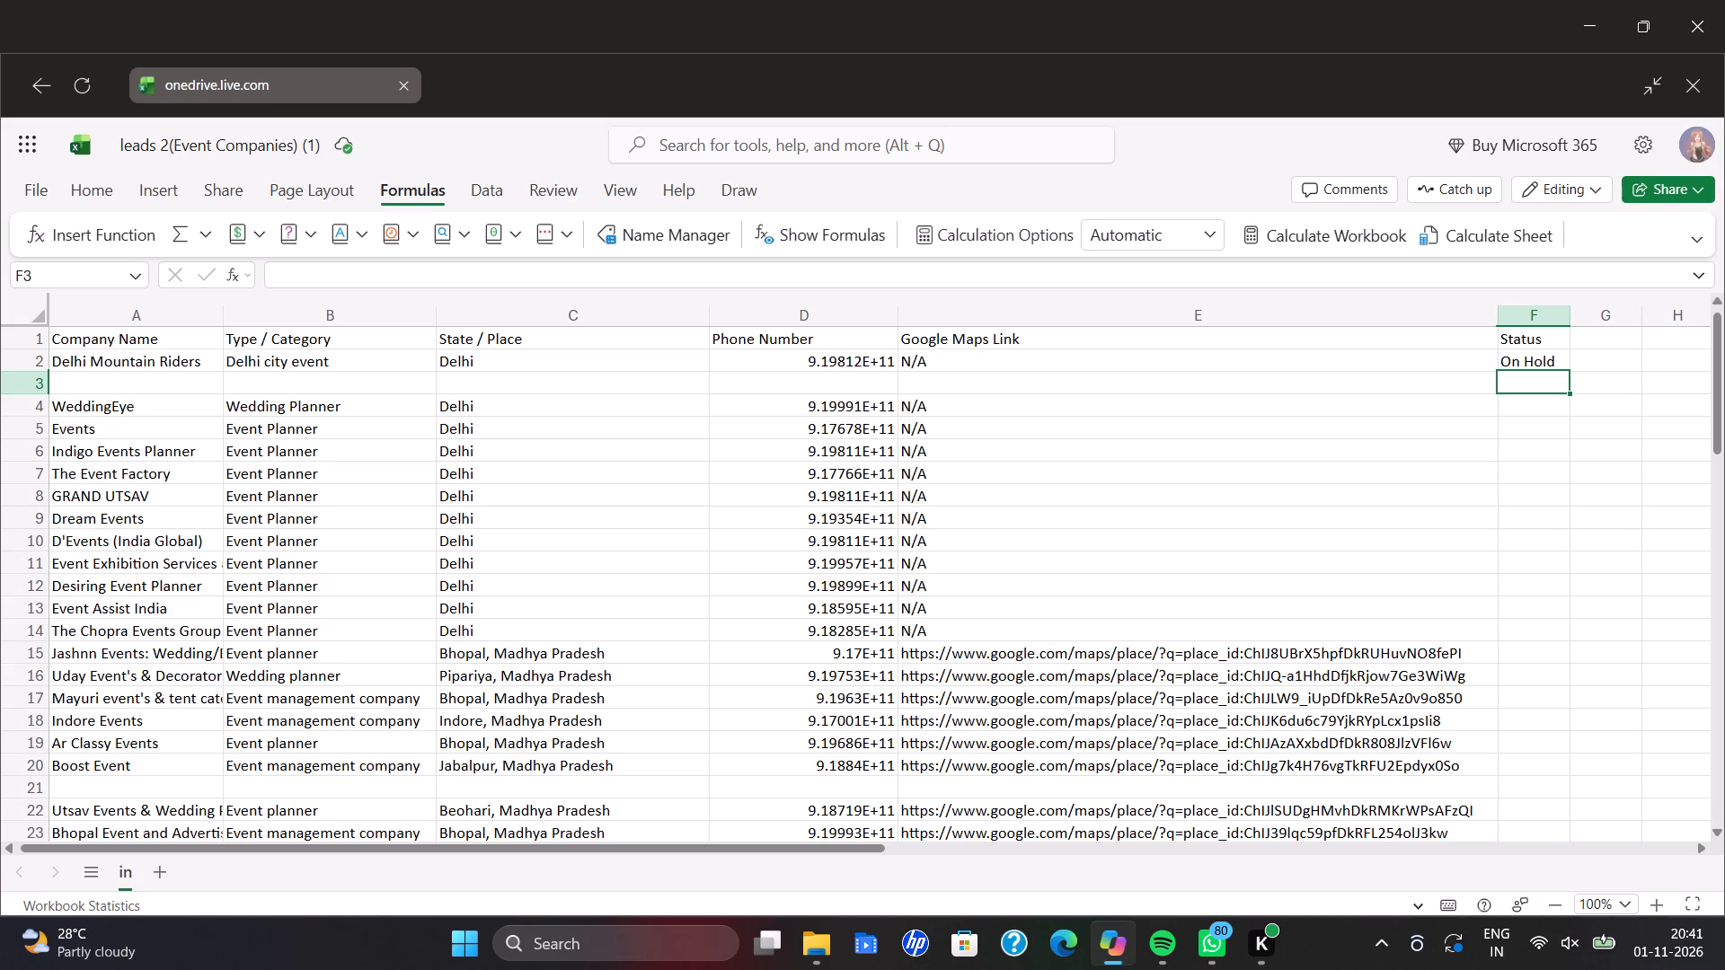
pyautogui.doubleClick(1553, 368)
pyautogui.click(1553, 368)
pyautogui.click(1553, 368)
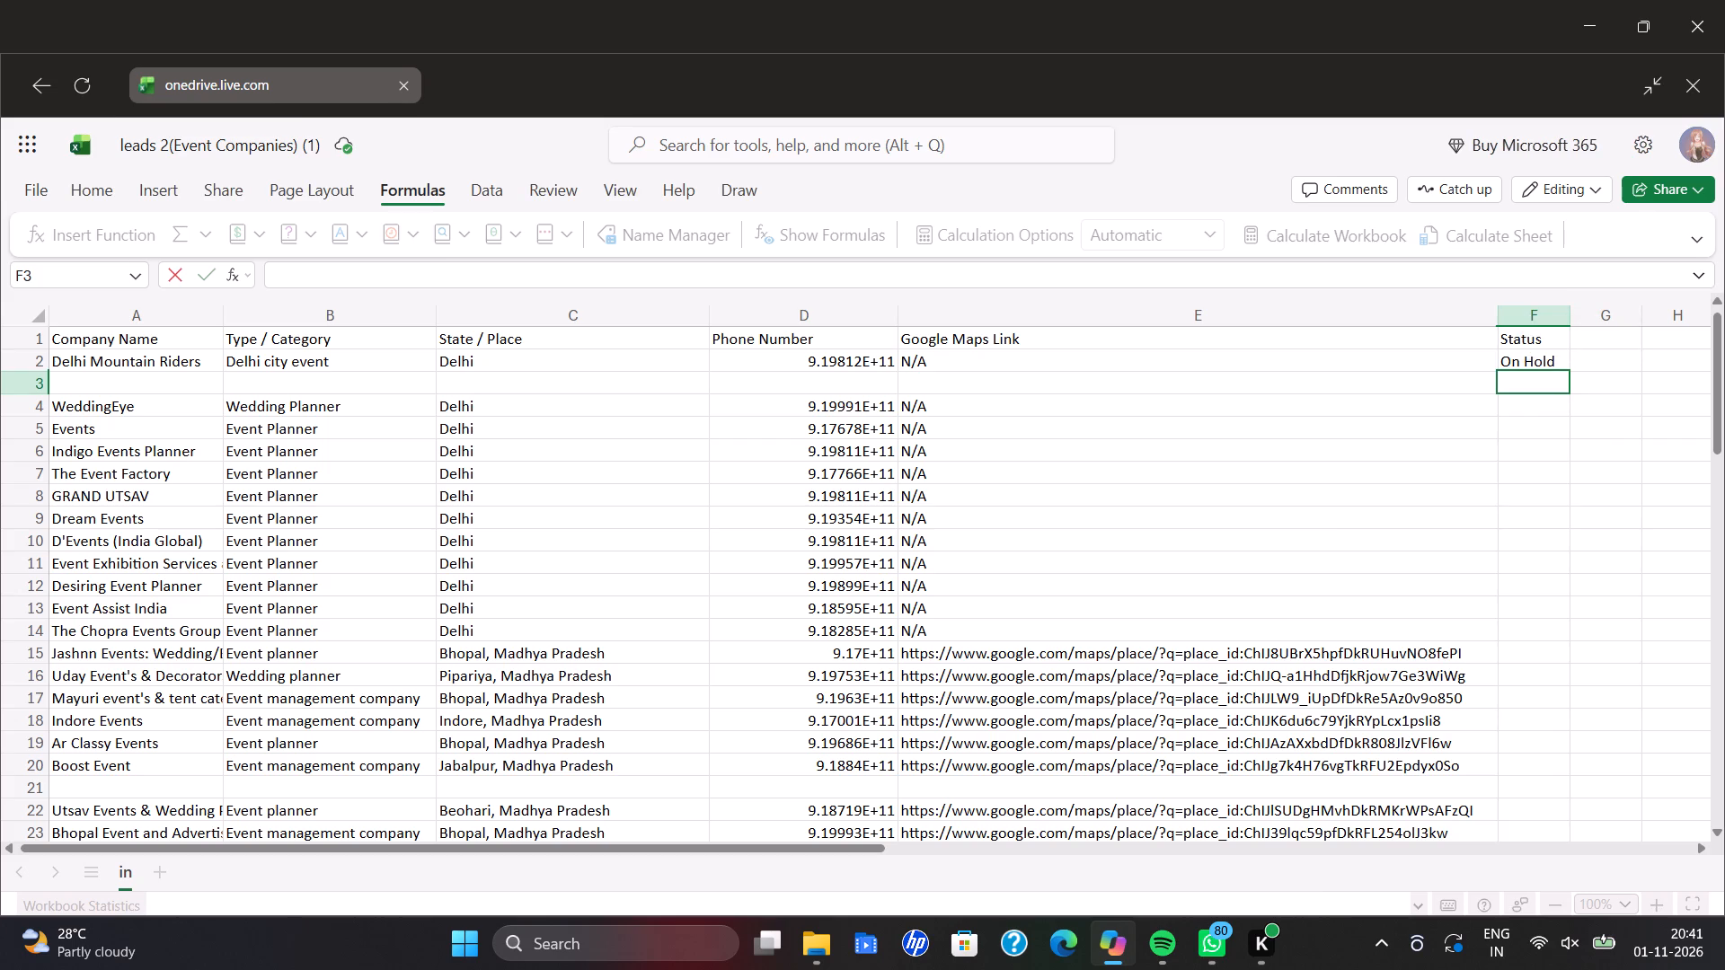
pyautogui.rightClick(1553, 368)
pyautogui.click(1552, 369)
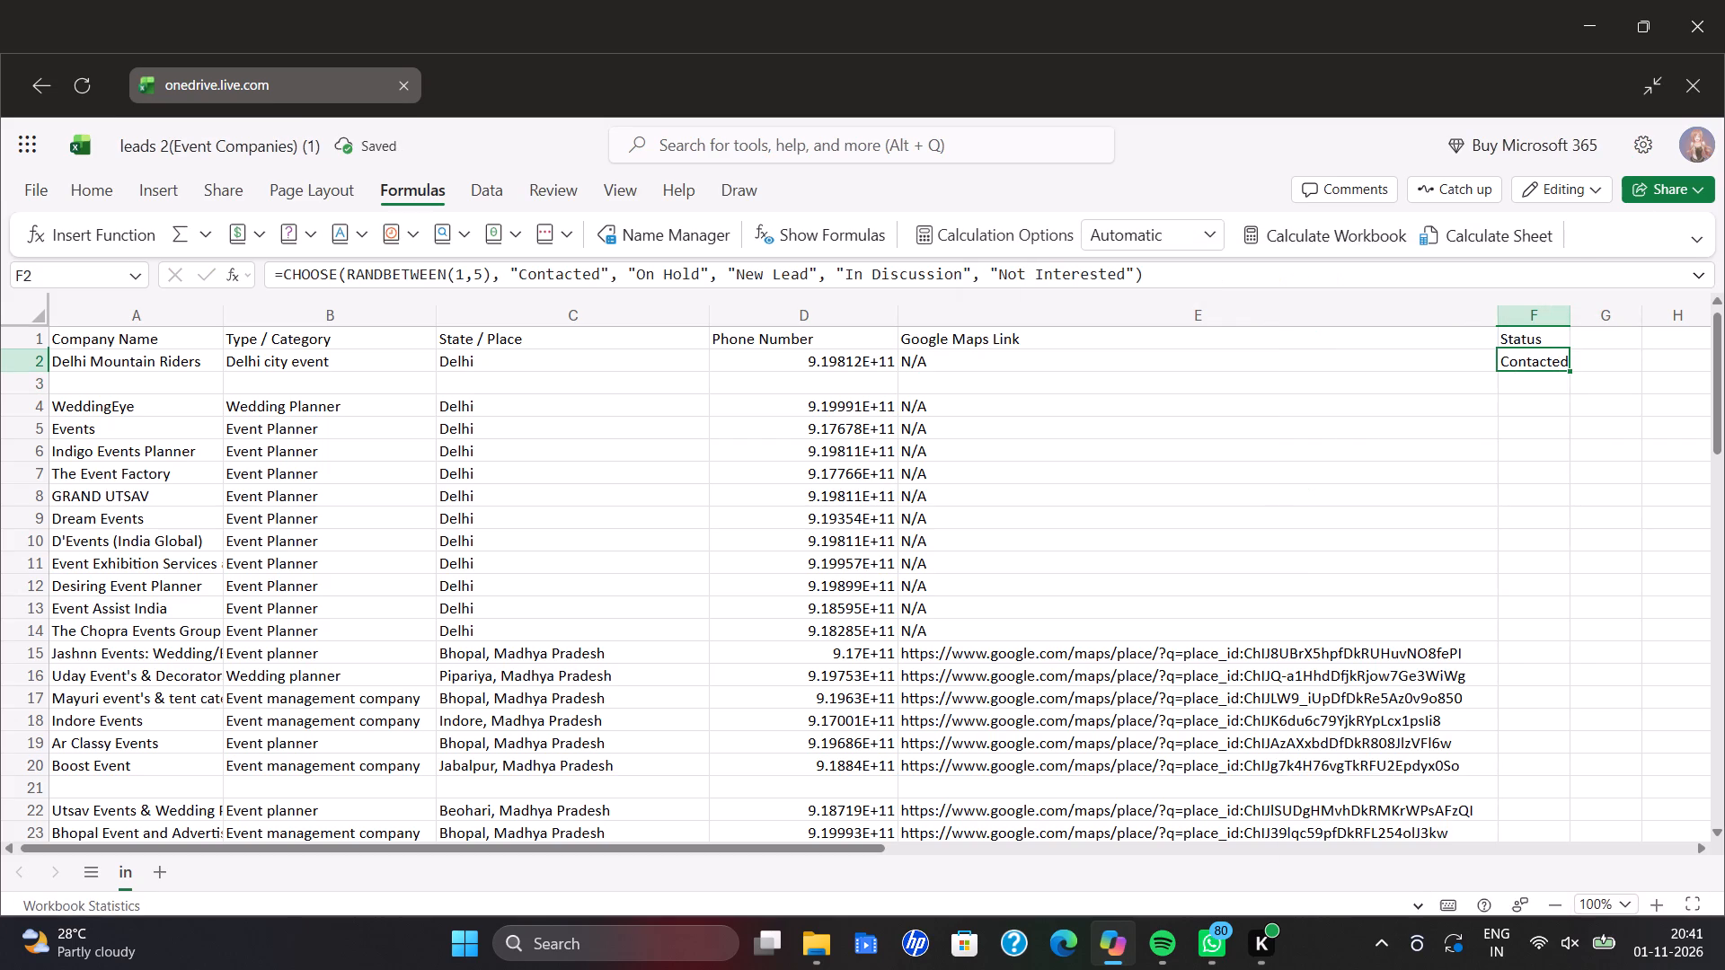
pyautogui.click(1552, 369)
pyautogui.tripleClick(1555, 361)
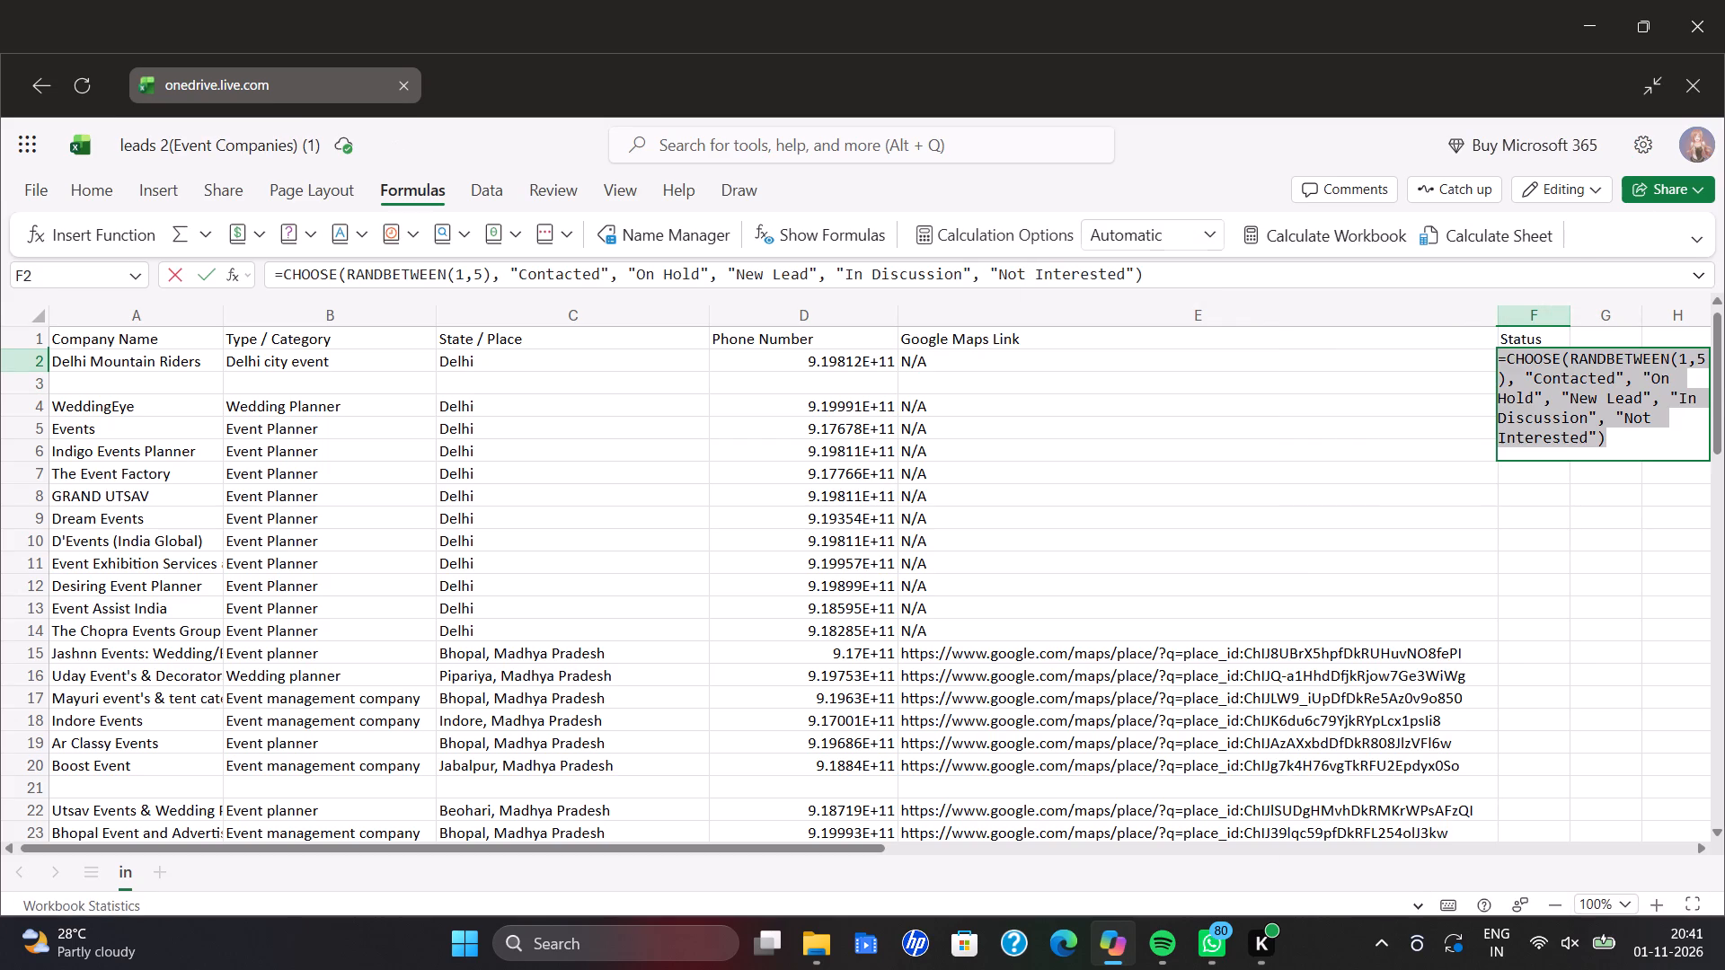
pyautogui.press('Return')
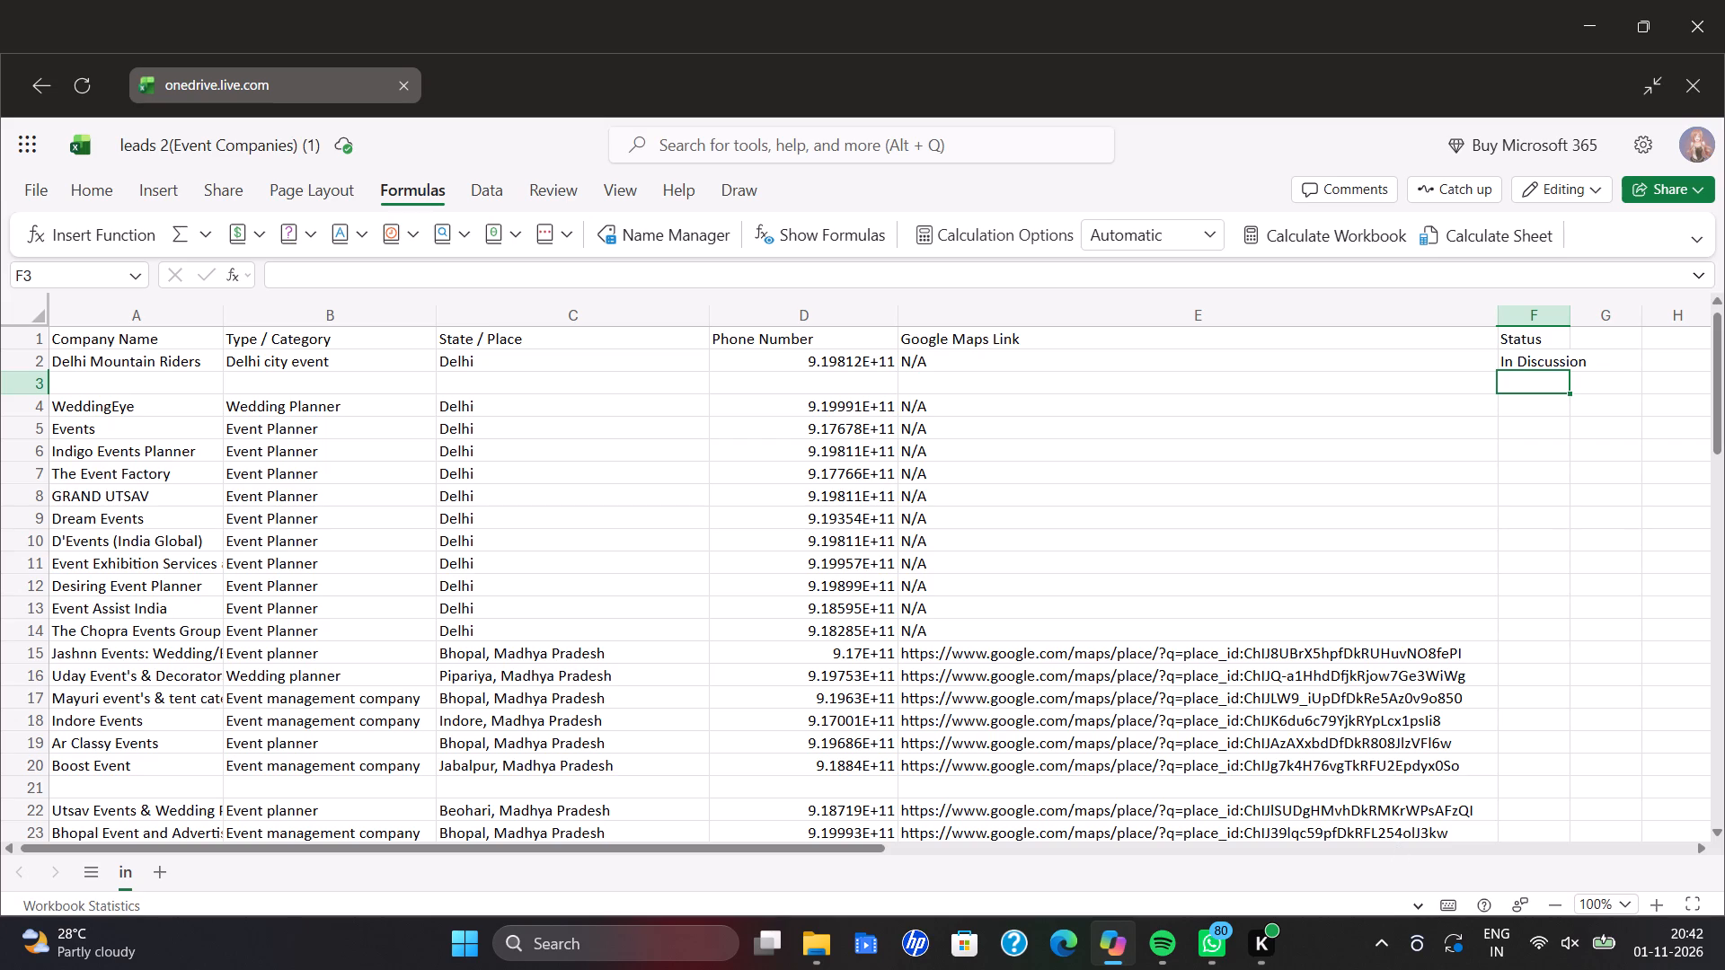
# Try to fill the Status cells F3 to F59 with the CHOOSE/RANDBETWEEN status formula in one paste.
pyautogui.moveTo(1503, 383); pyautogui.dragTo(1537, 843)
pyautogui.scroll(-2, 1540, 840)
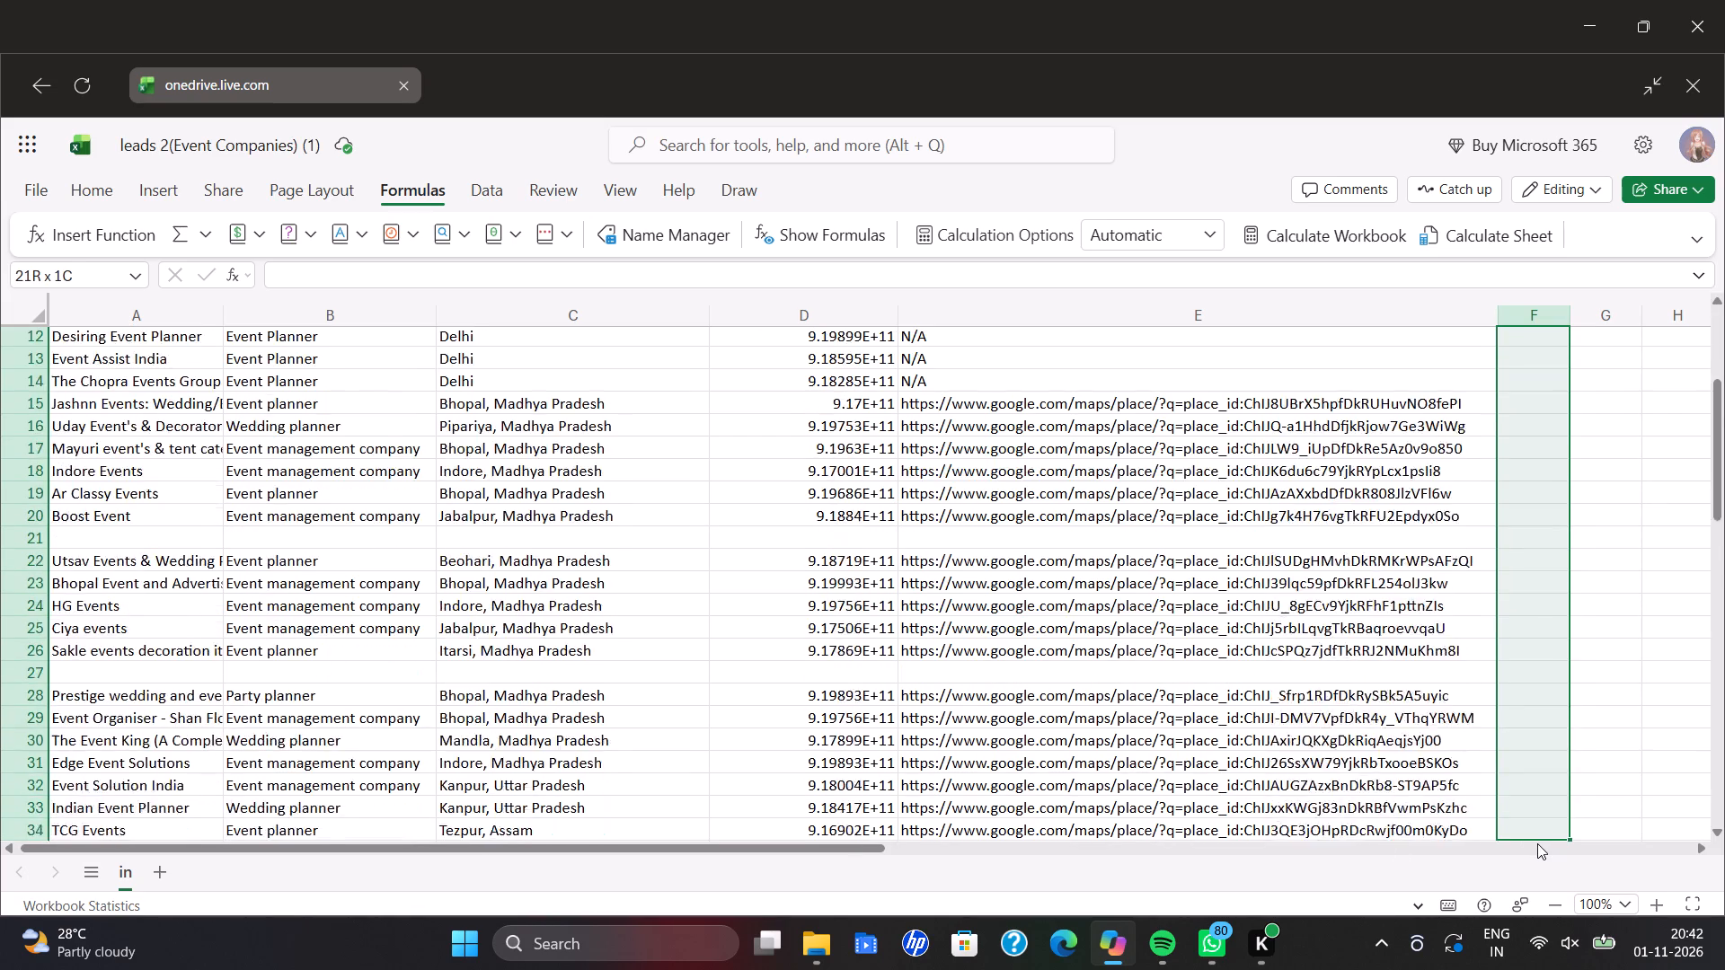
pyautogui.moveTo(1537, 843); pyautogui.dragTo(1522, 542)
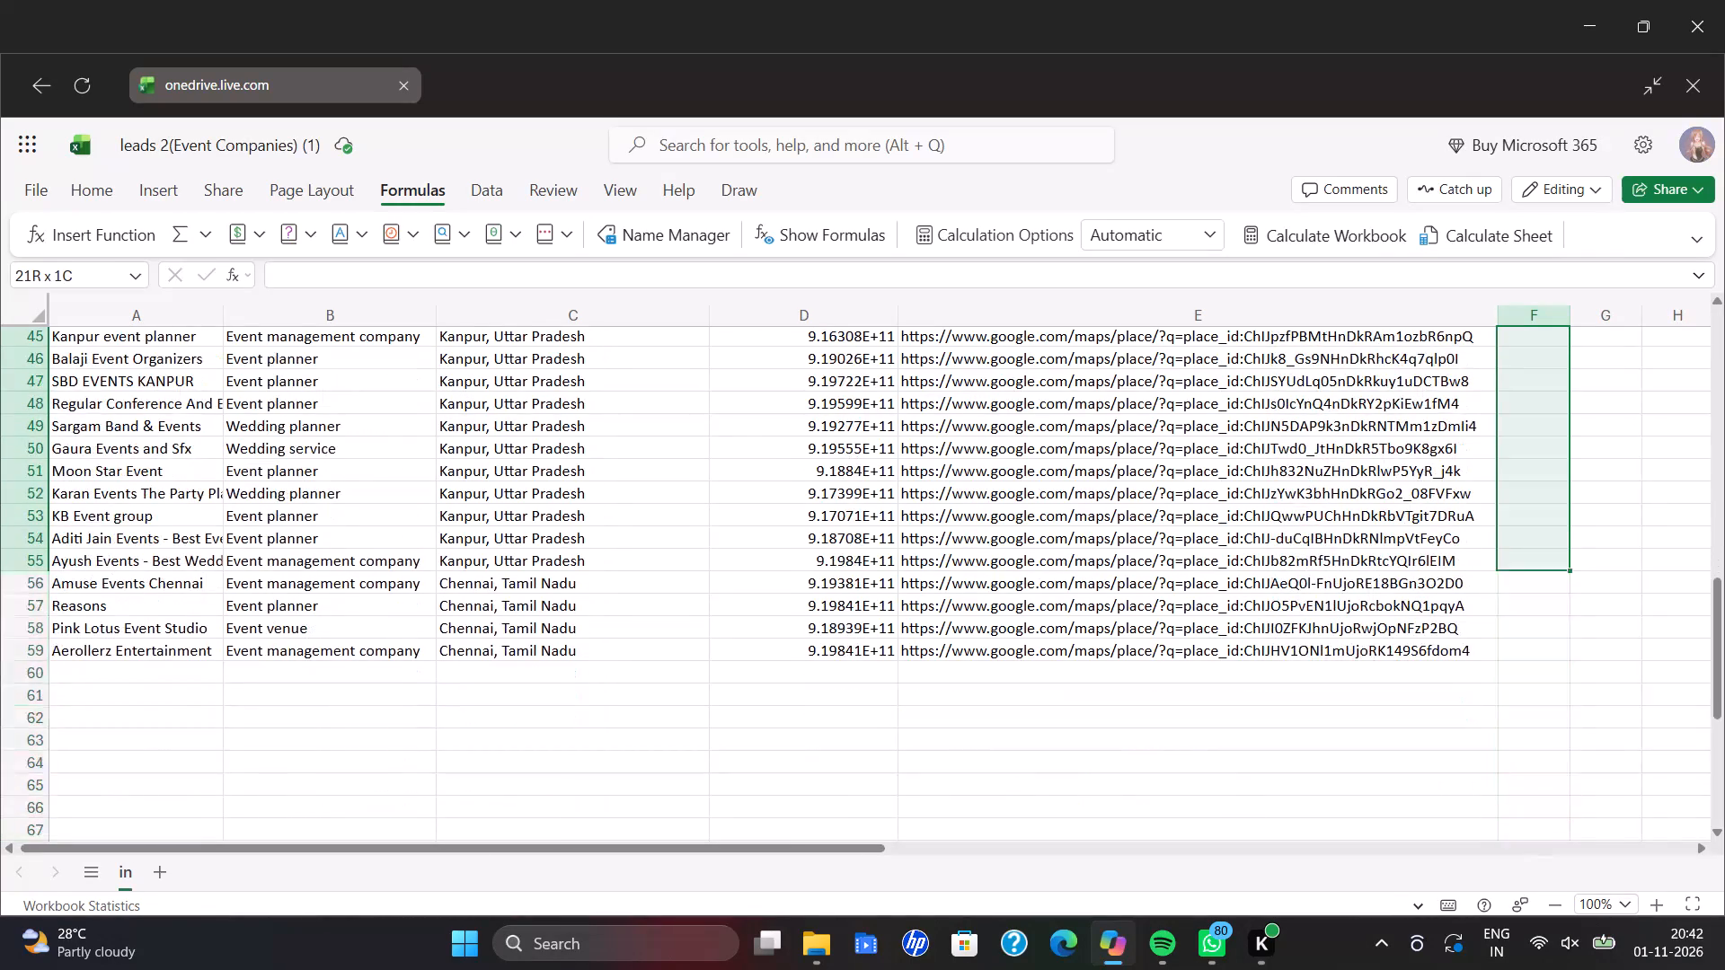
pyautogui.moveTo(1522, 542); pyautogui.dragTo(1535, 639)
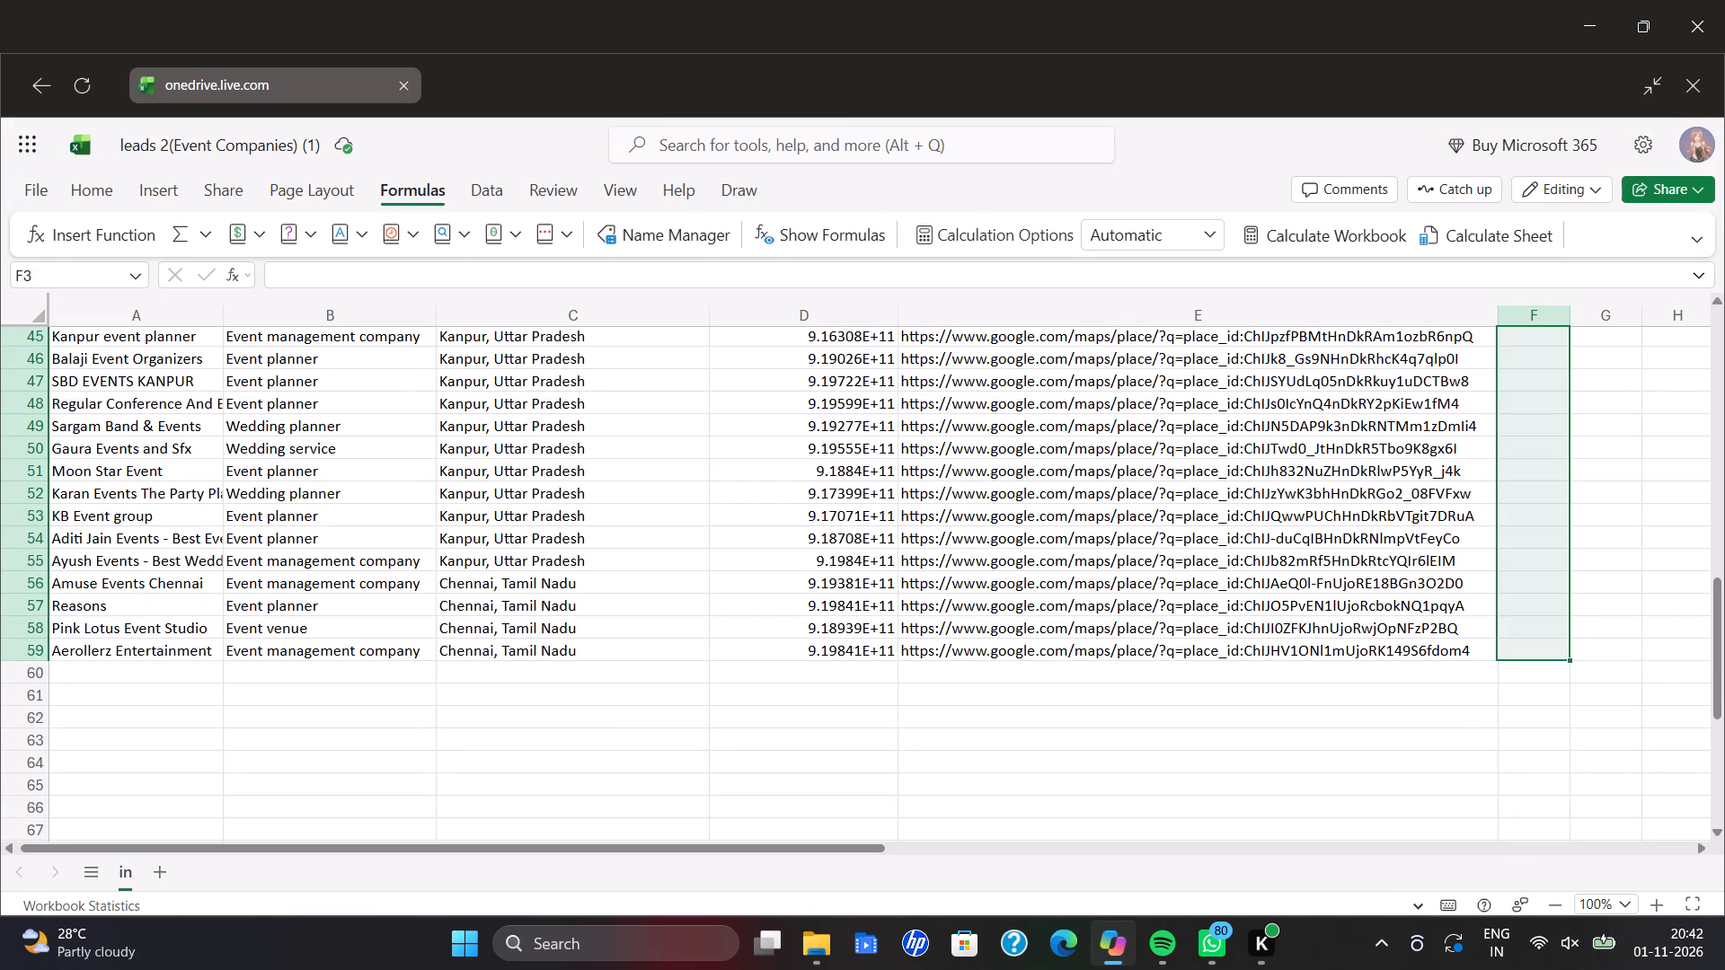
pyautogui.hotkey('ctrl', 'v')
pyautogui.scroll(12, 1527, 583)
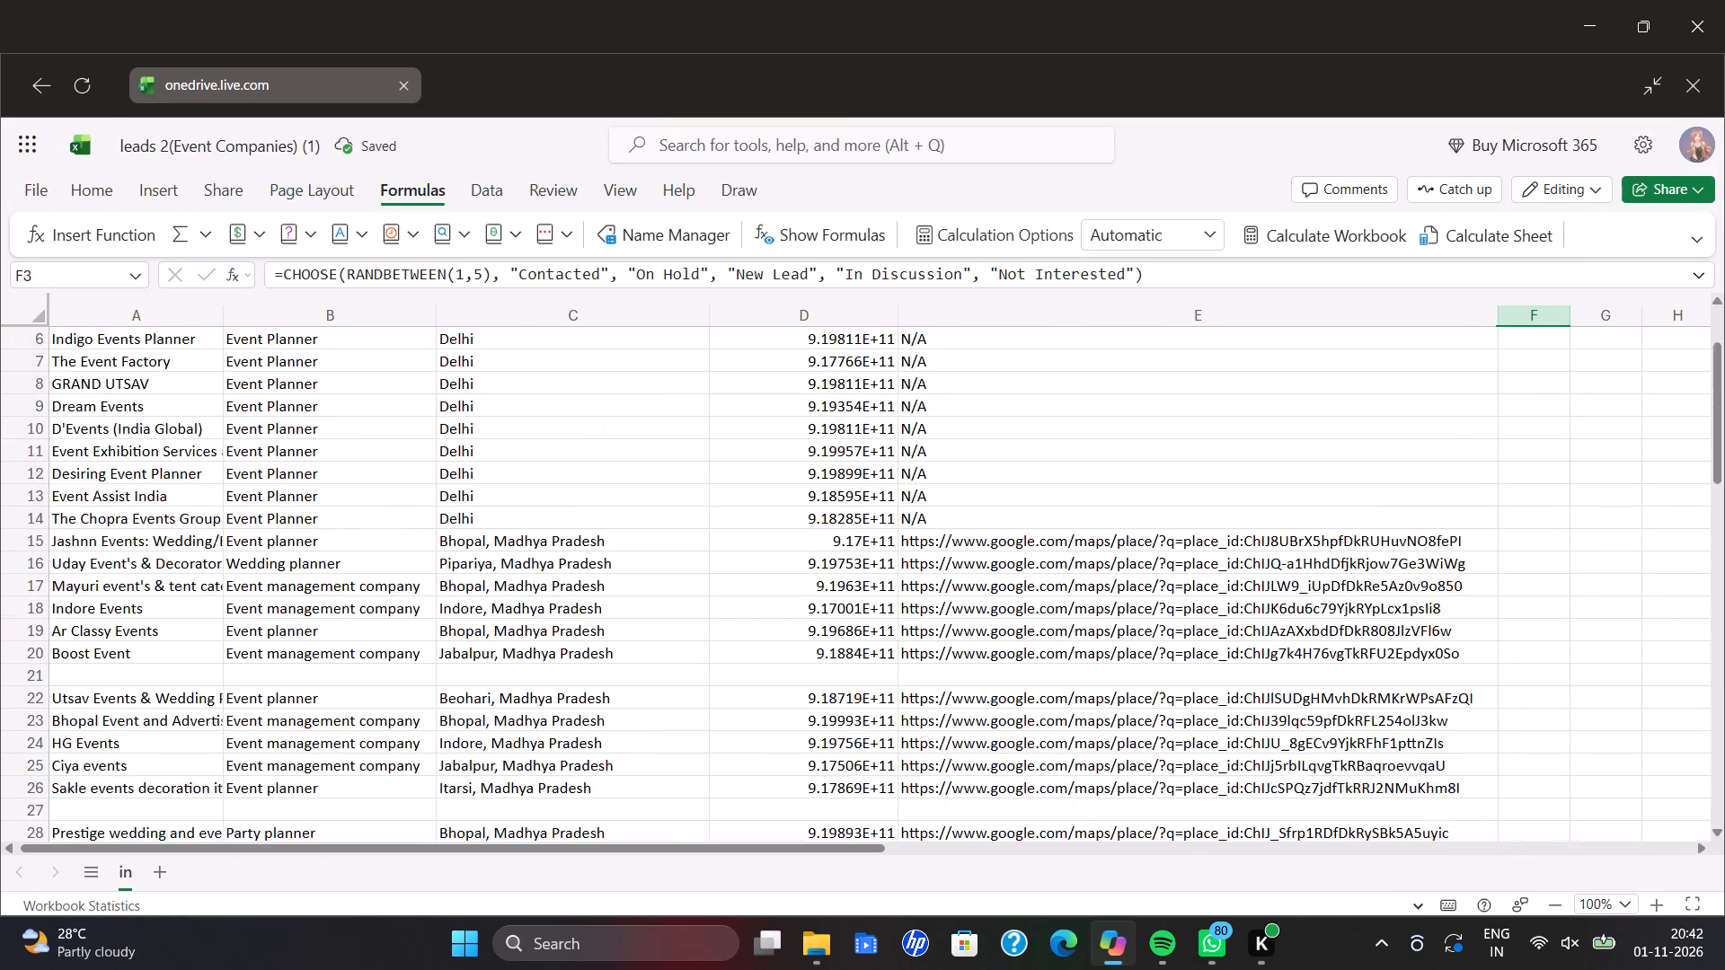
pyautogui.scroll(5, 1526, 568)
# Paste the random status formula into F4 for the WeddingEye lead.
pyautogui.click(1527, 400)
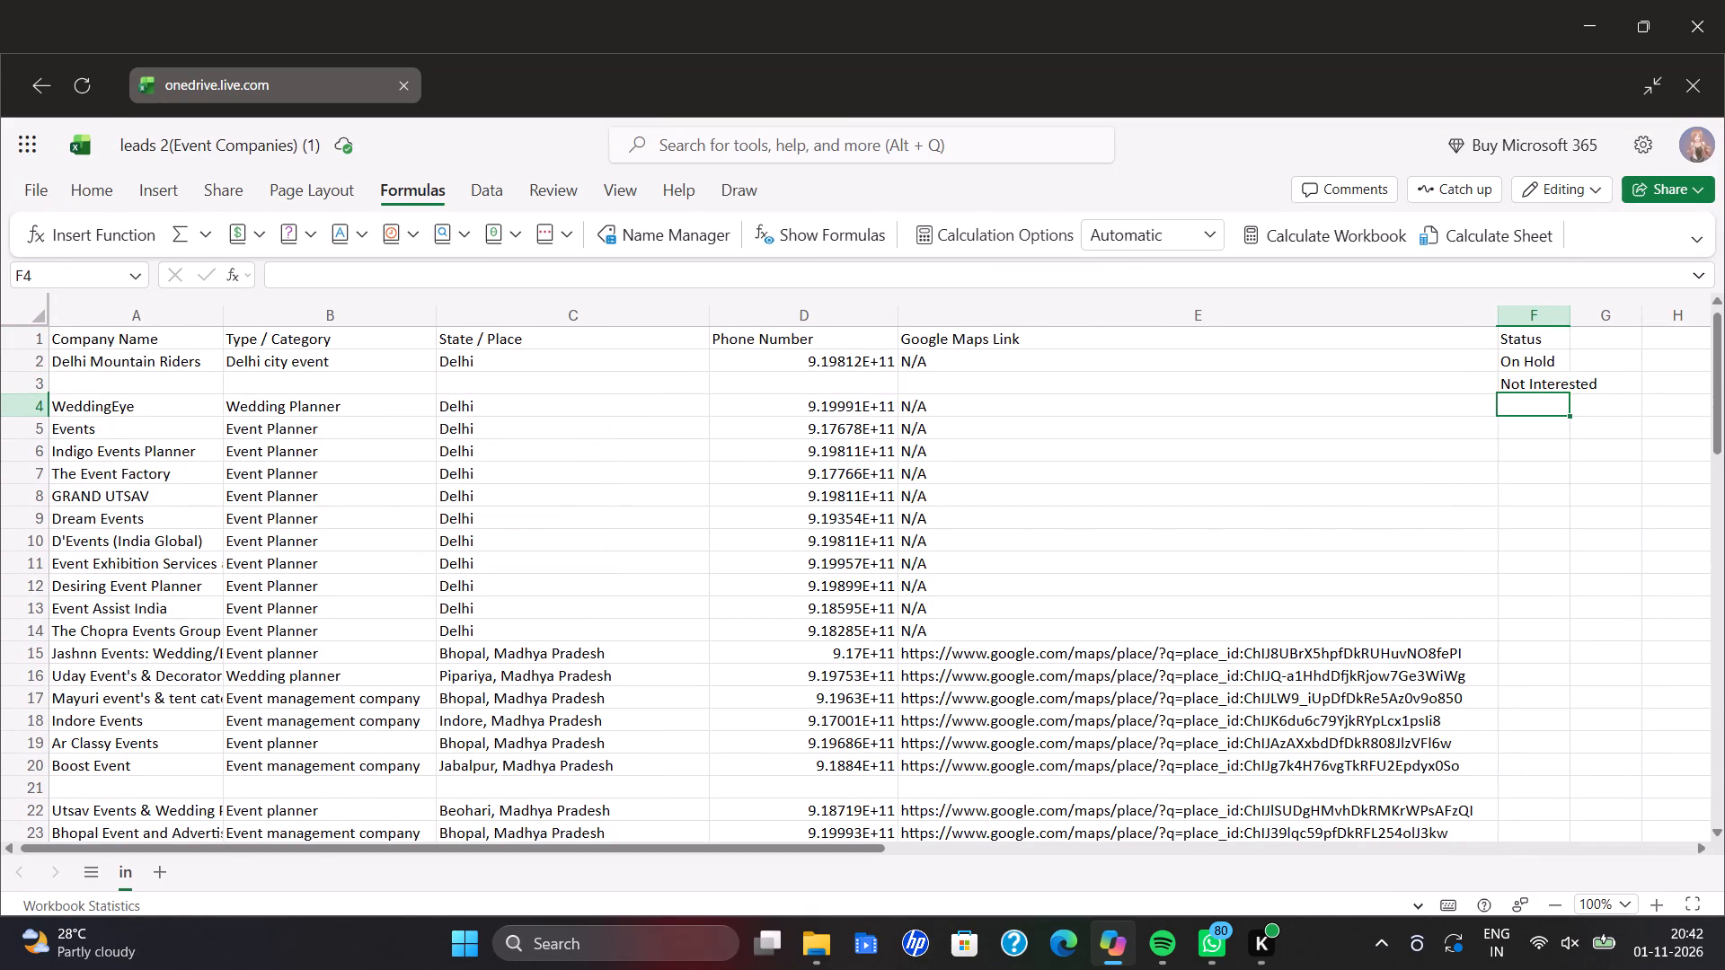
pyautogui.hotkey('ctrl', 'v')
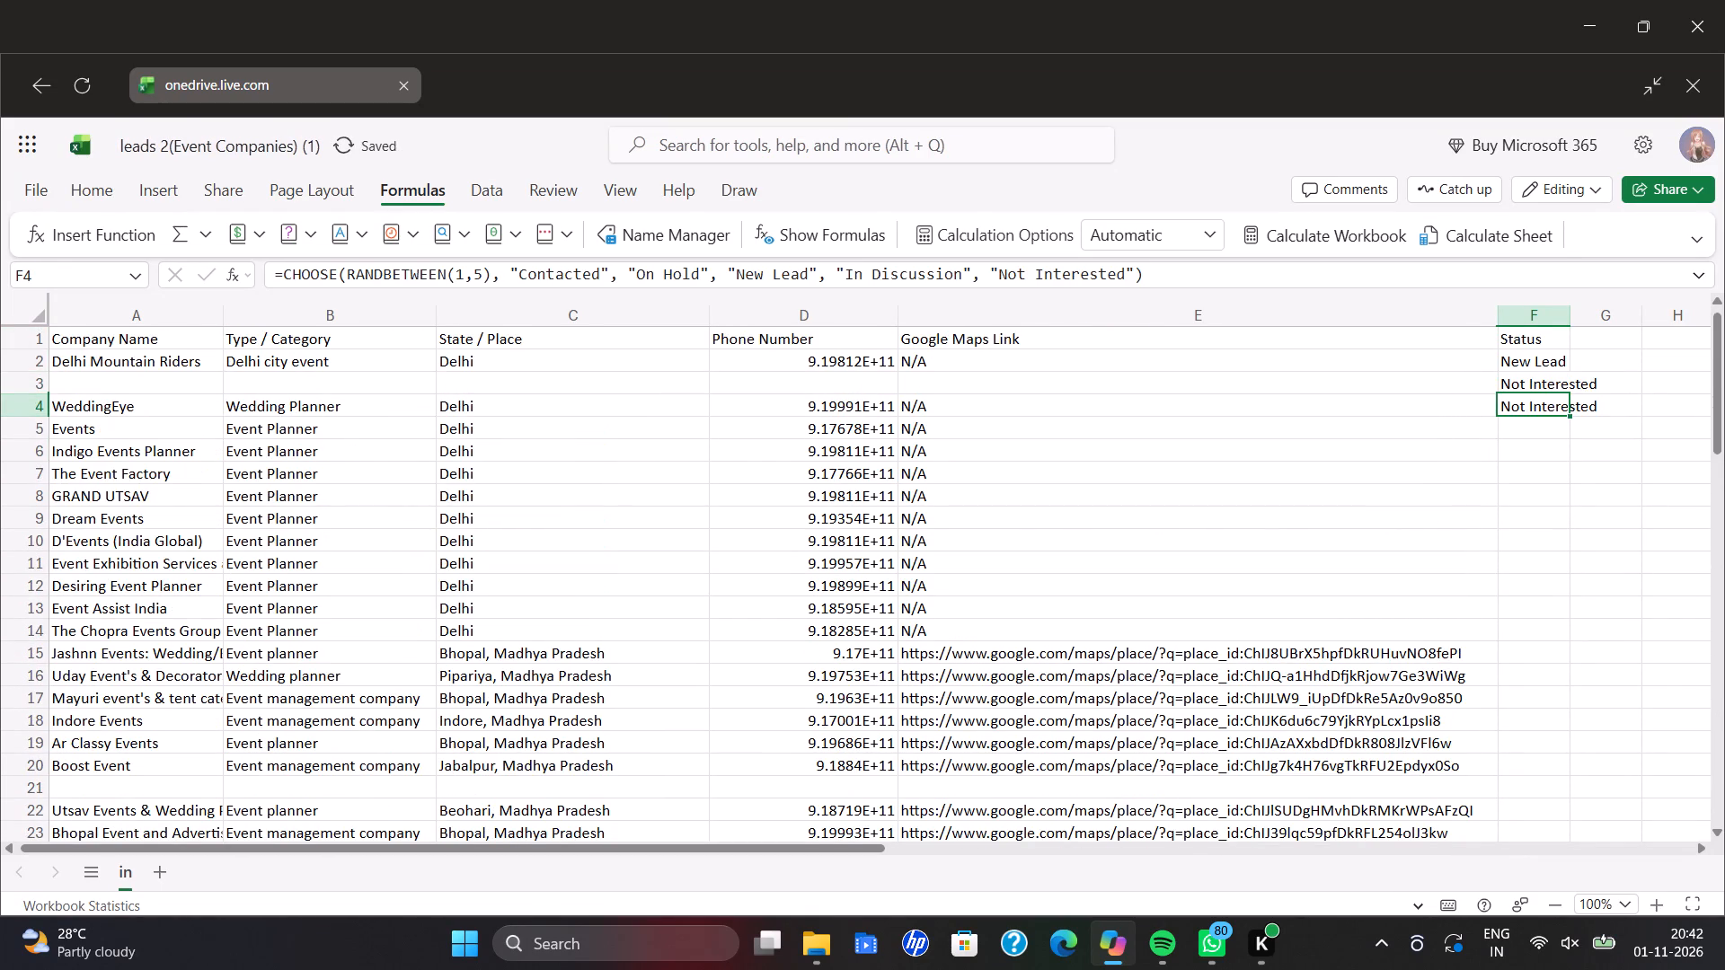
pyautogui.tripleClick(1535, 414)
pyautogui.click(1535, 414)
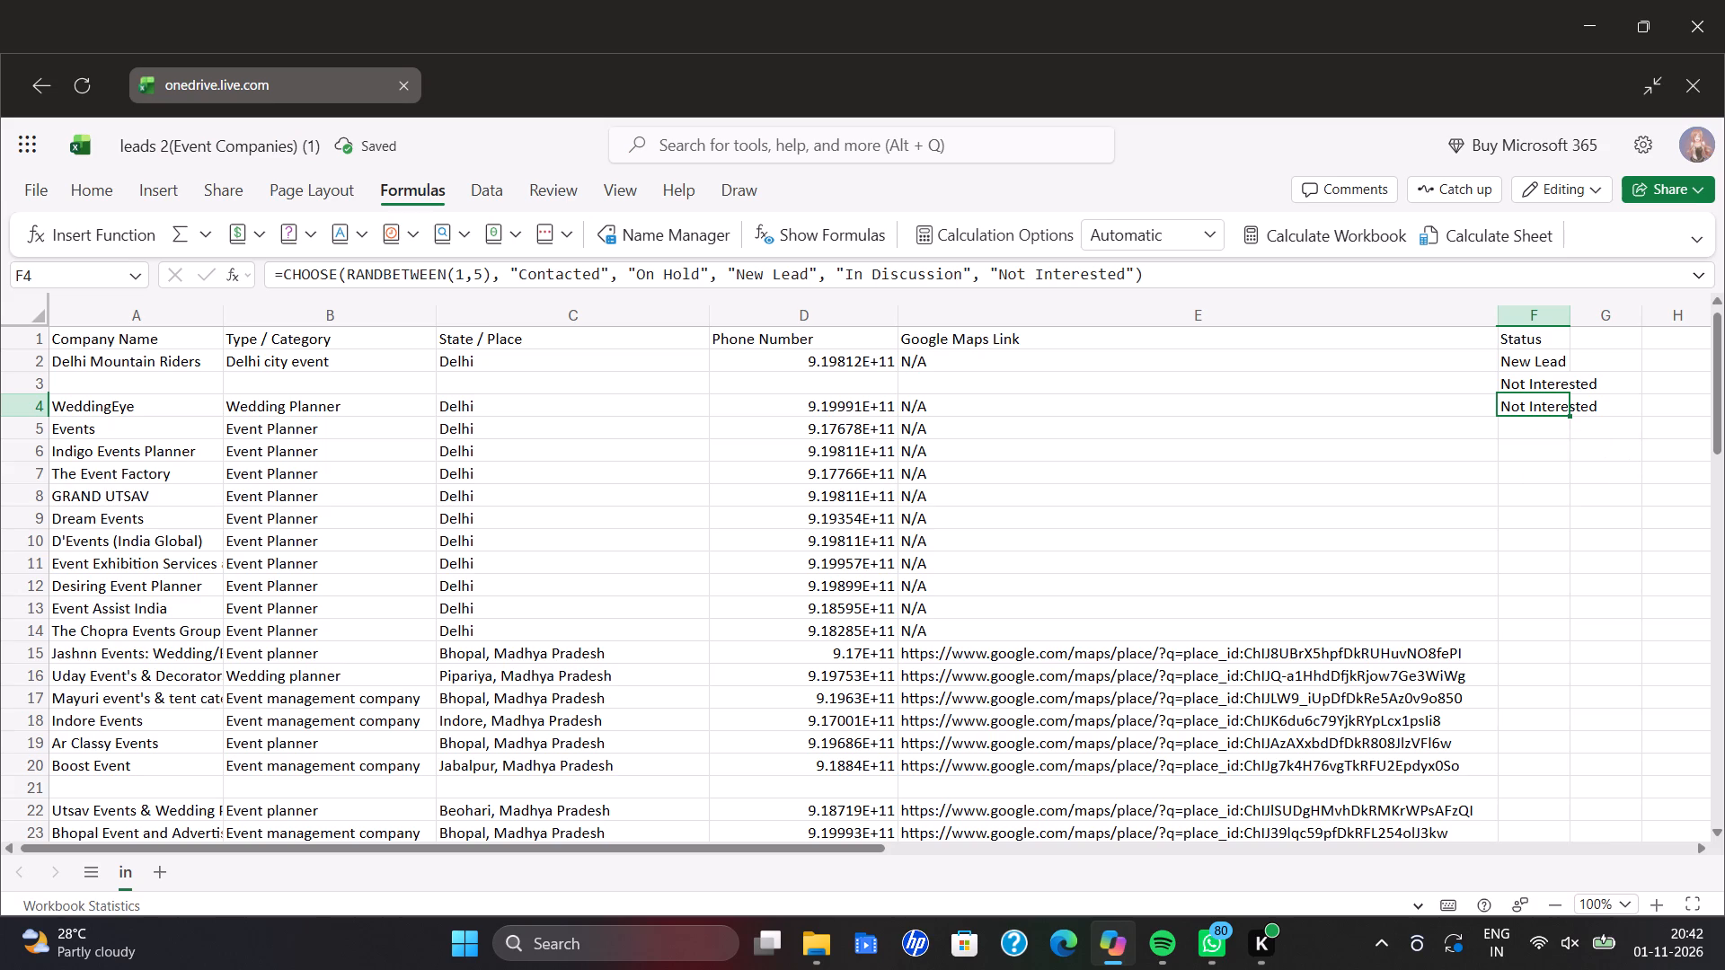
pyautogui.click(1535, 414)
pyautogui.click(1535, 414)
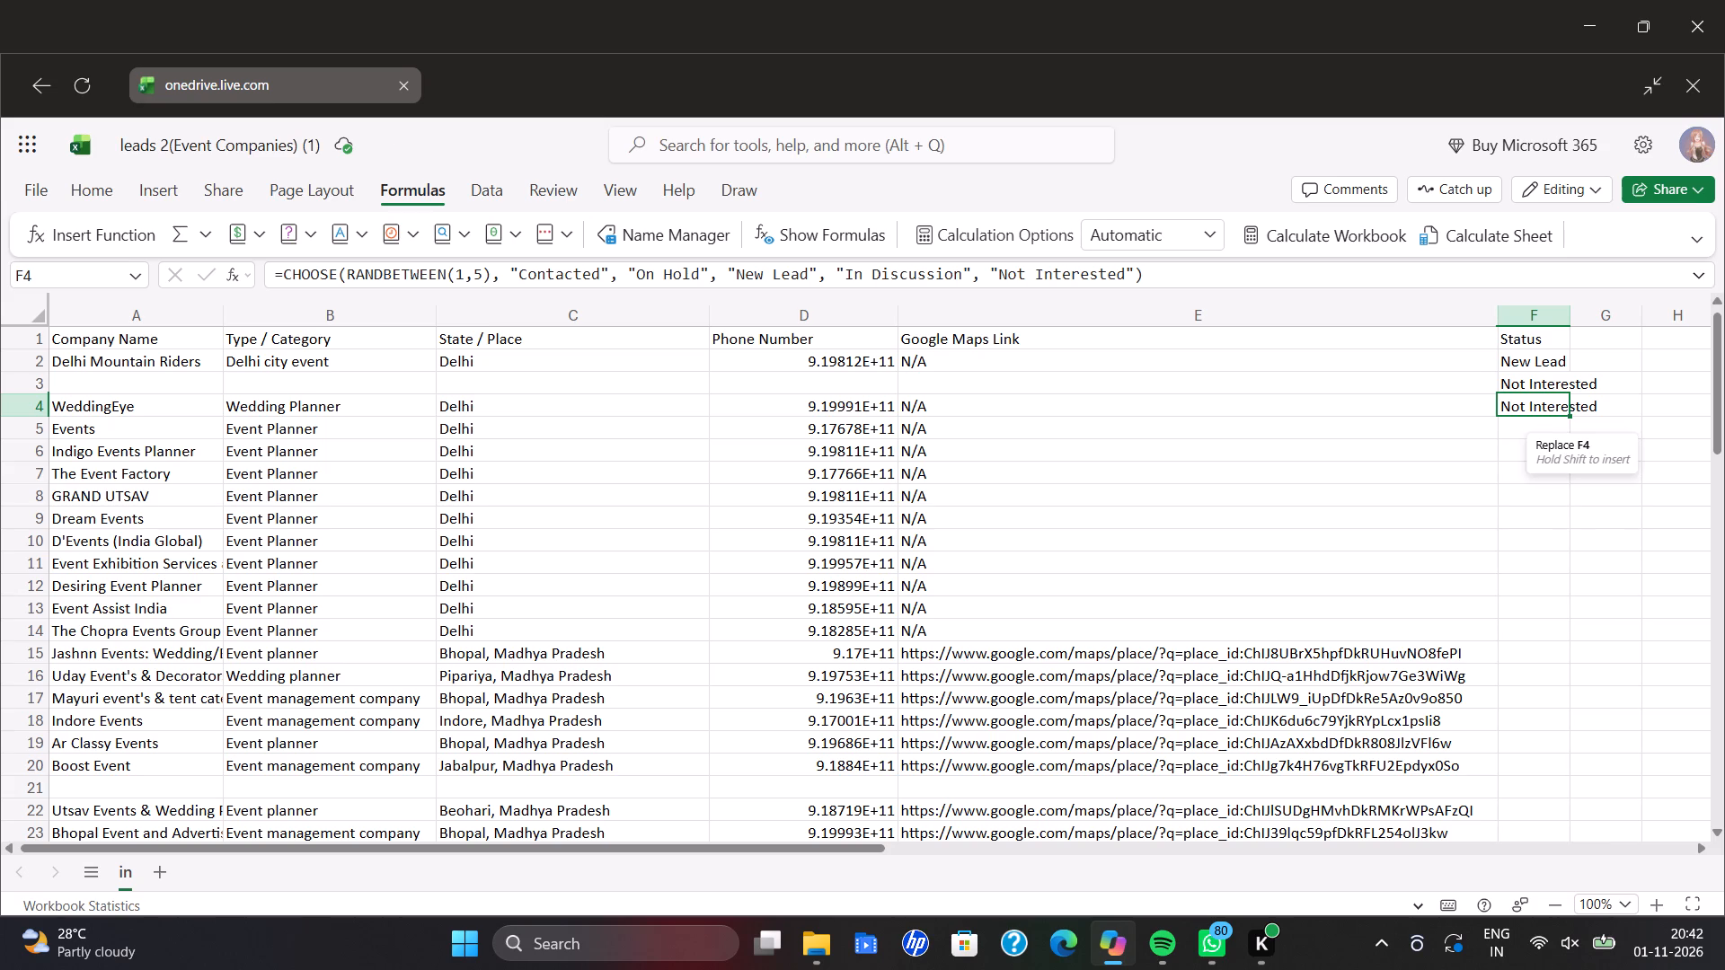
pyautogui.hotkey('ctrl', 'v')
pyautogui.click(1535, 414)
pyautogui.rightClick(1535, 414)
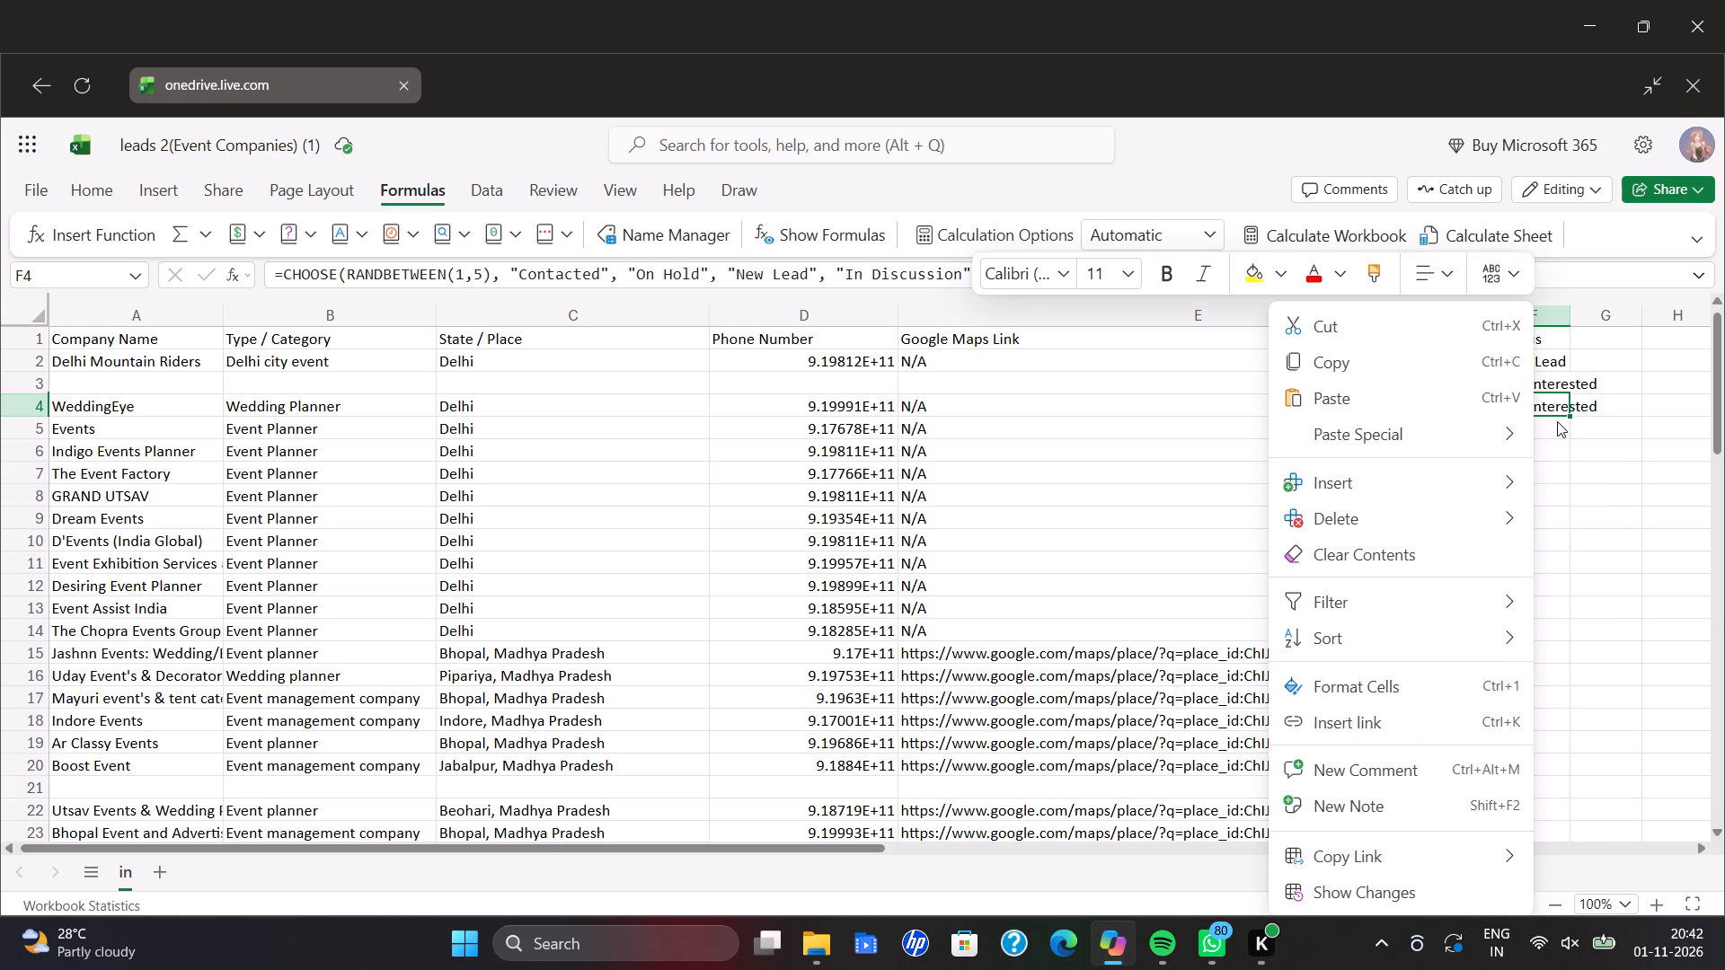
pyautogui.click(1557, 421)
pyautogui.doubleClick(1551, 413)
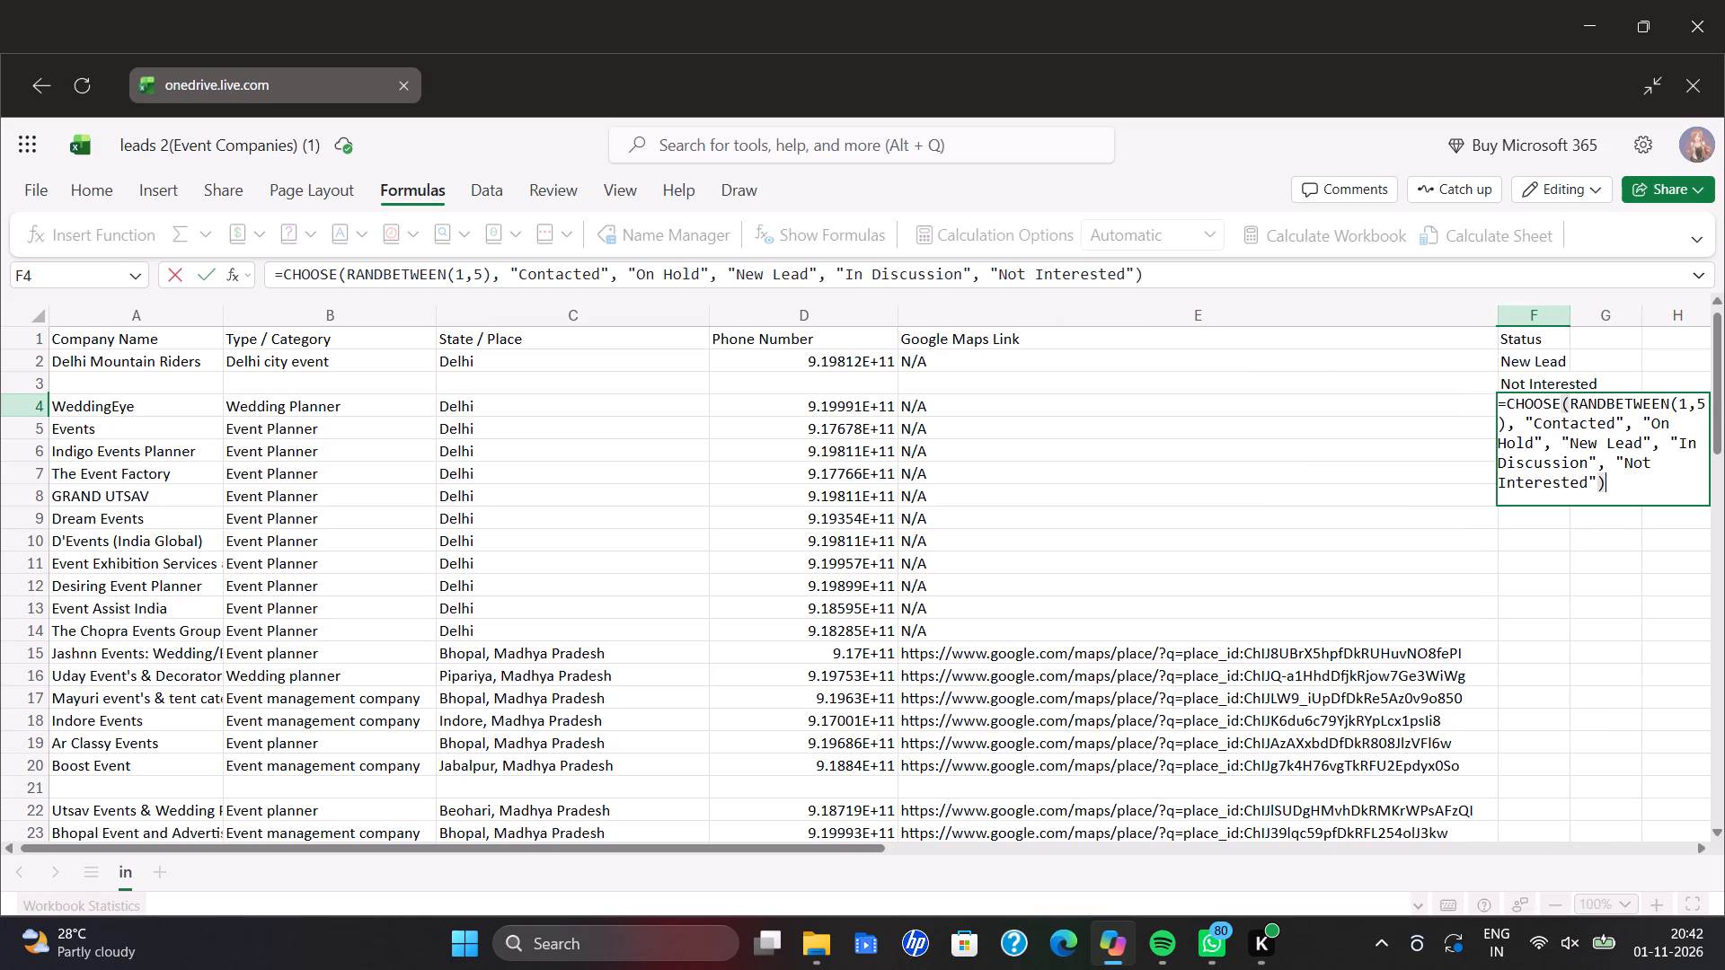
pyautogui.click(1584, 530)
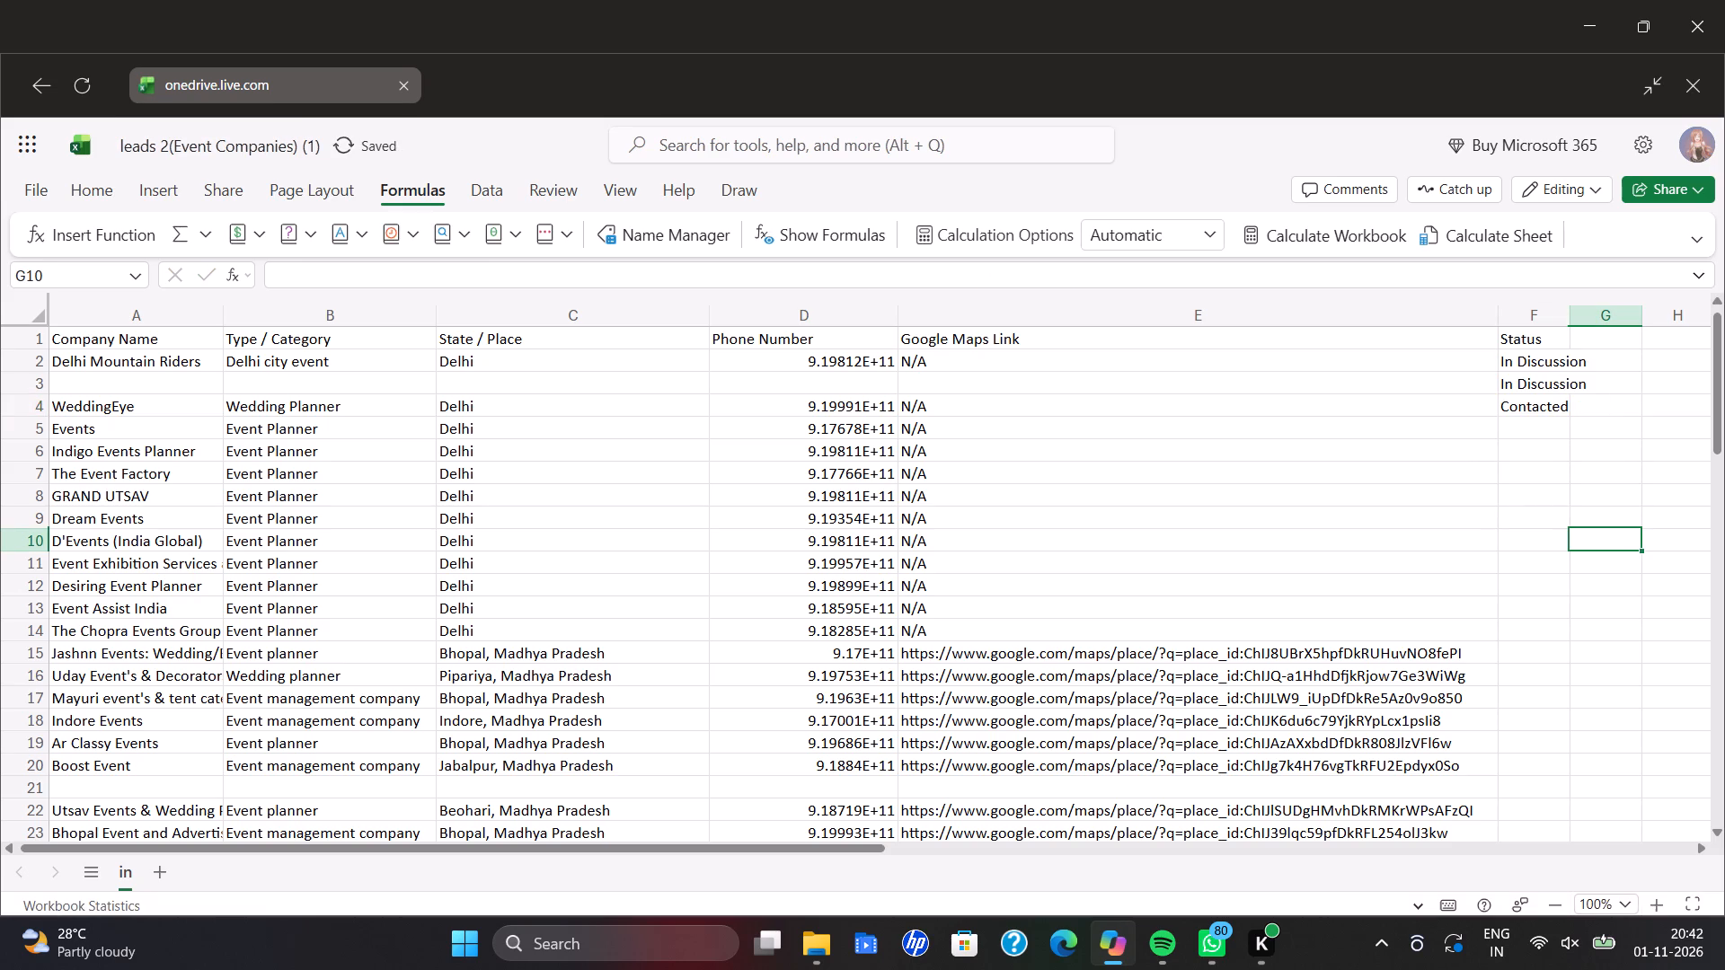
# Paste the random status formula into each Status cell from F5 to F9, Events through Dream Events.
pyautogui.click(1556, 432)
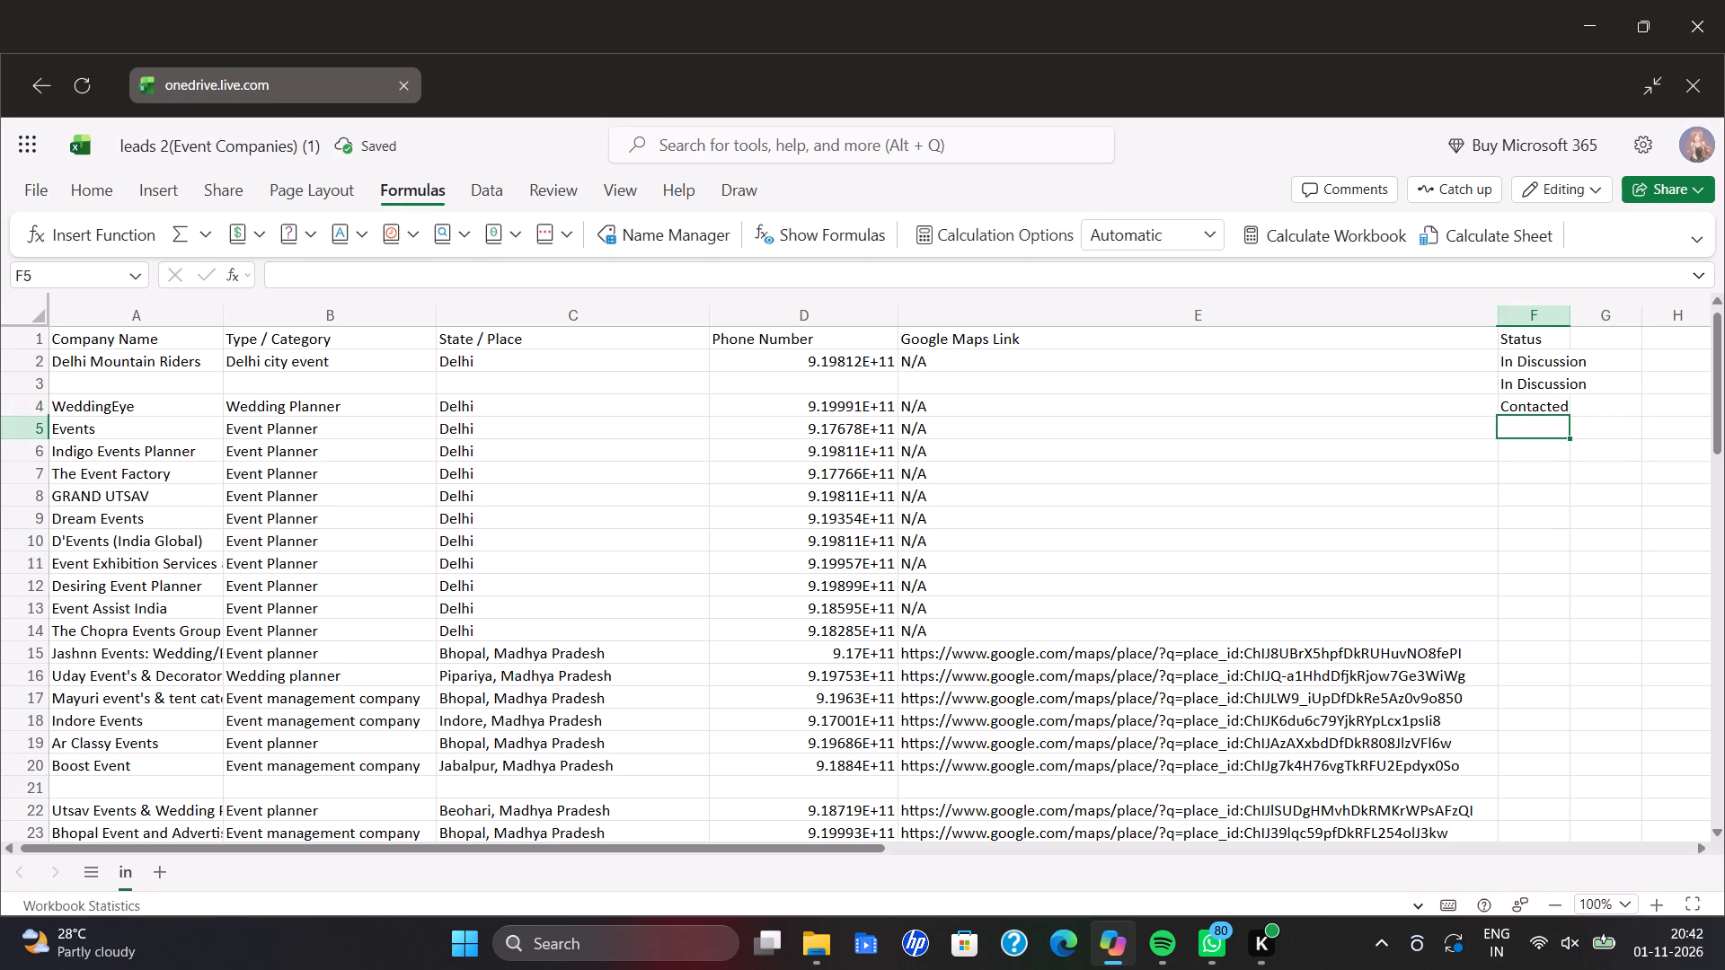
pyautogui.hotkey('ctrl', 'v')
pyautogui.click(1559, 455)
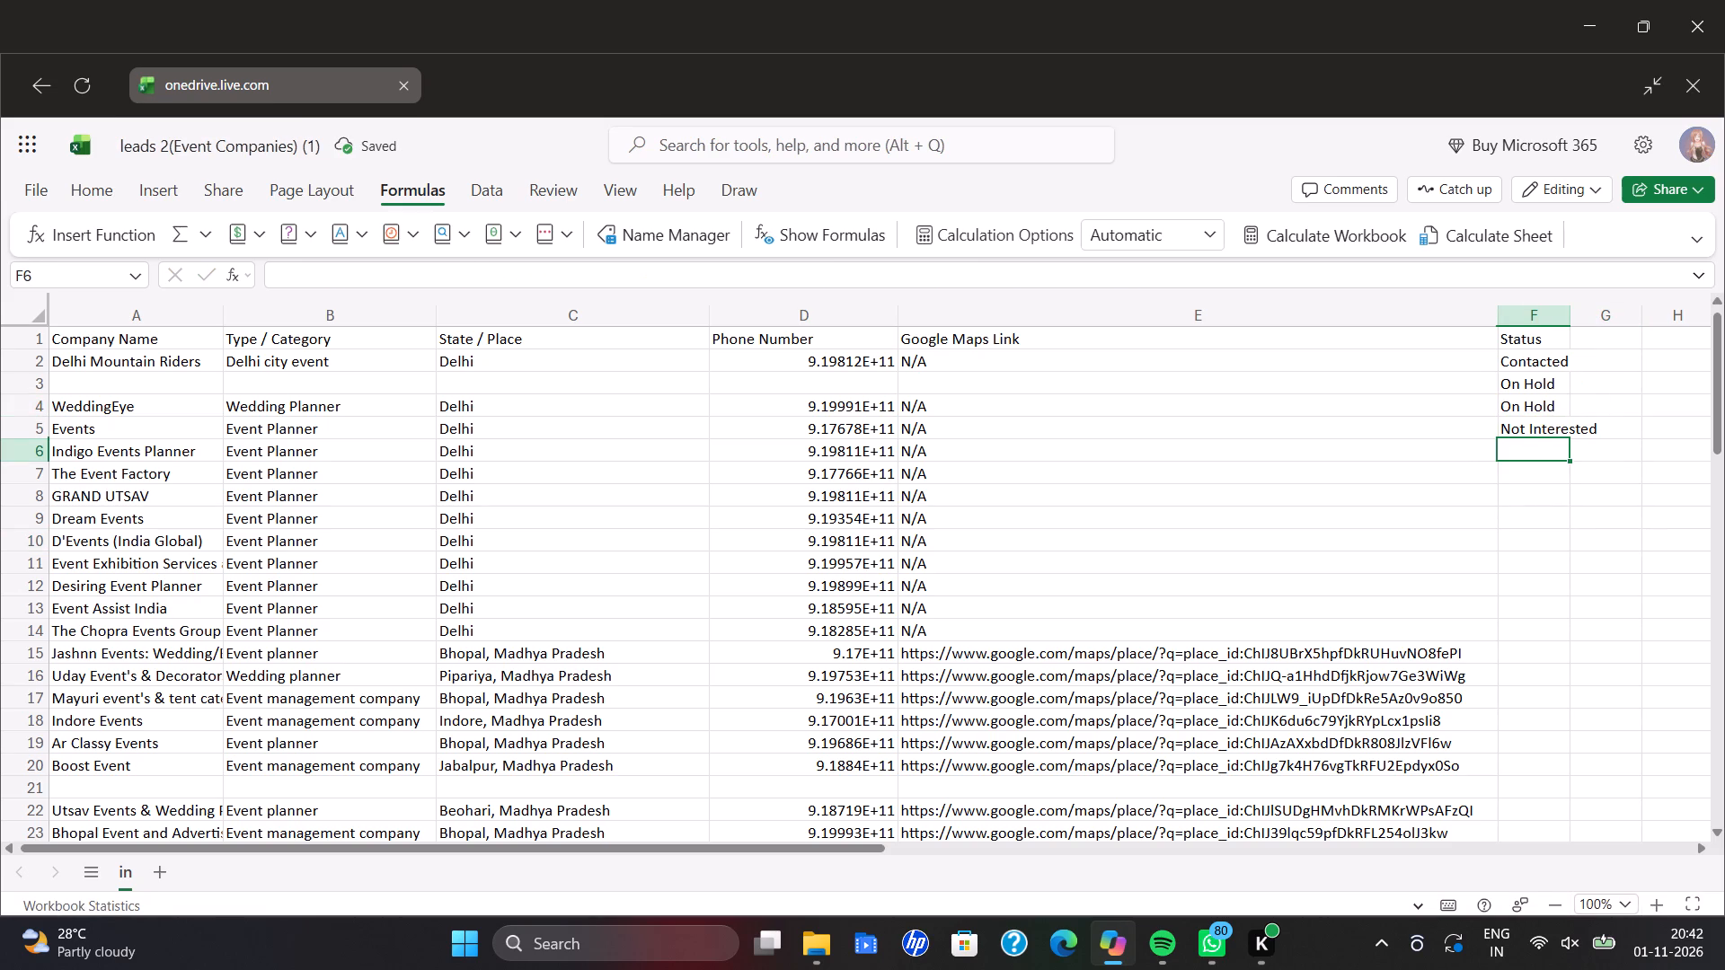
pyautogui.hotkey('ctrl', 'v')
pyautogui.click(1559, 474)
pyautogui.hotkey('ctrl', 'v')
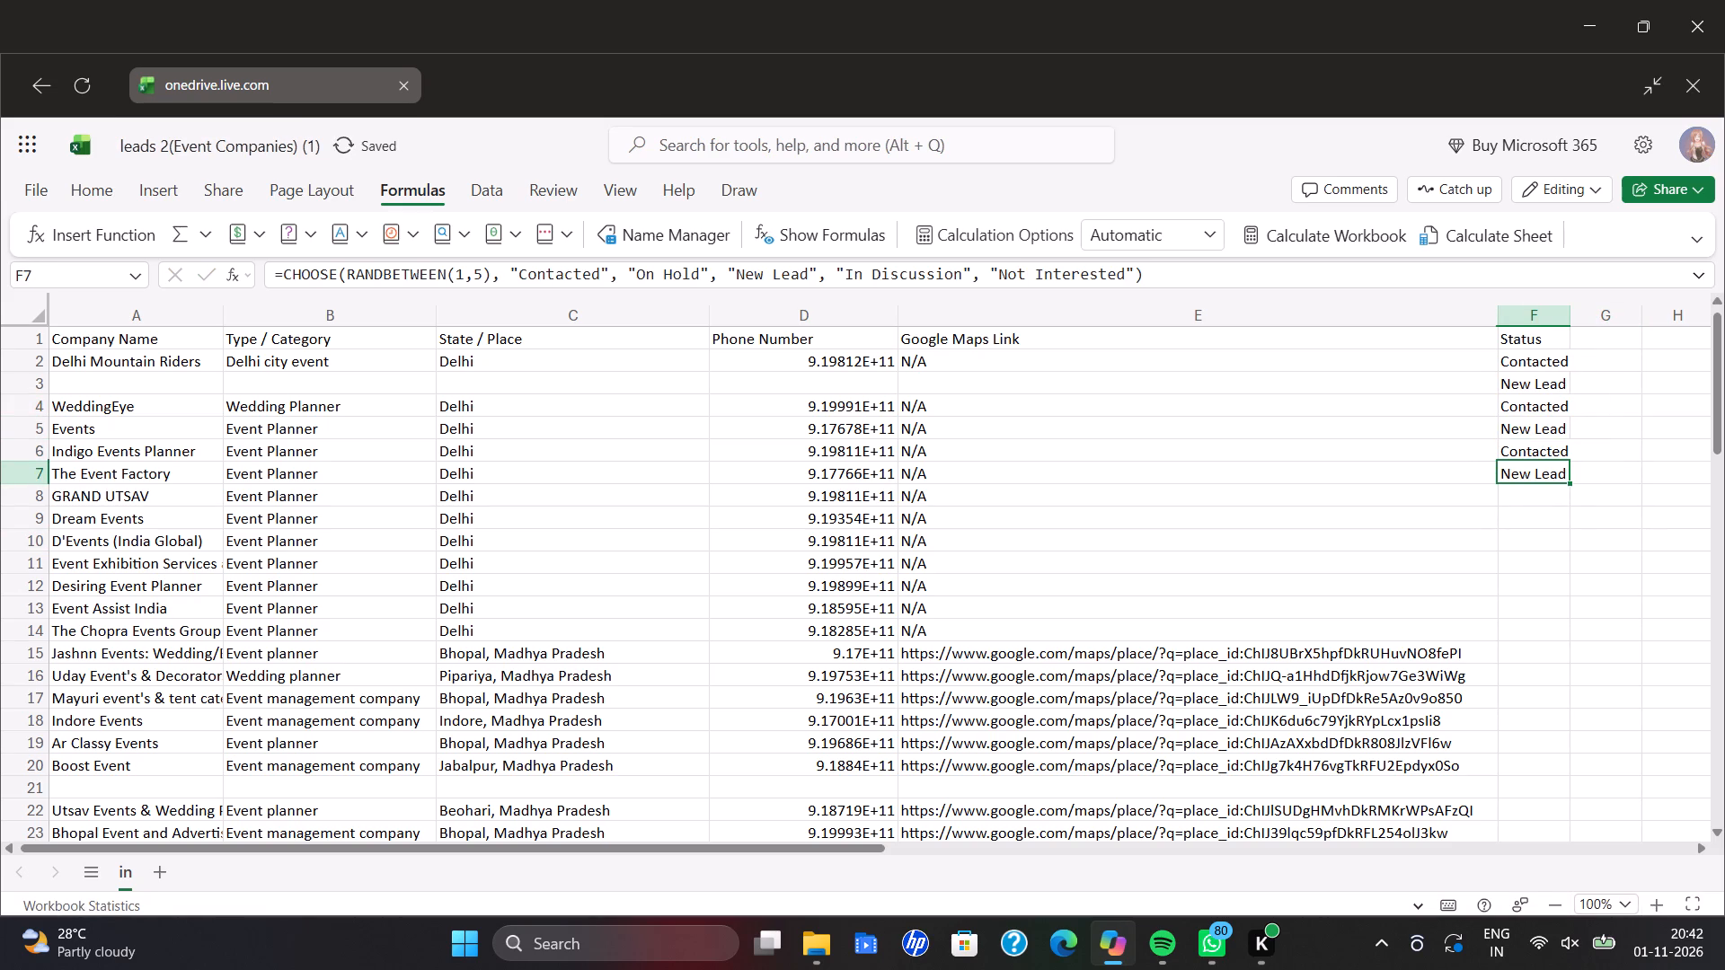
pyautogui.click(1550, 515)
pyautogui.click(1544, 502)
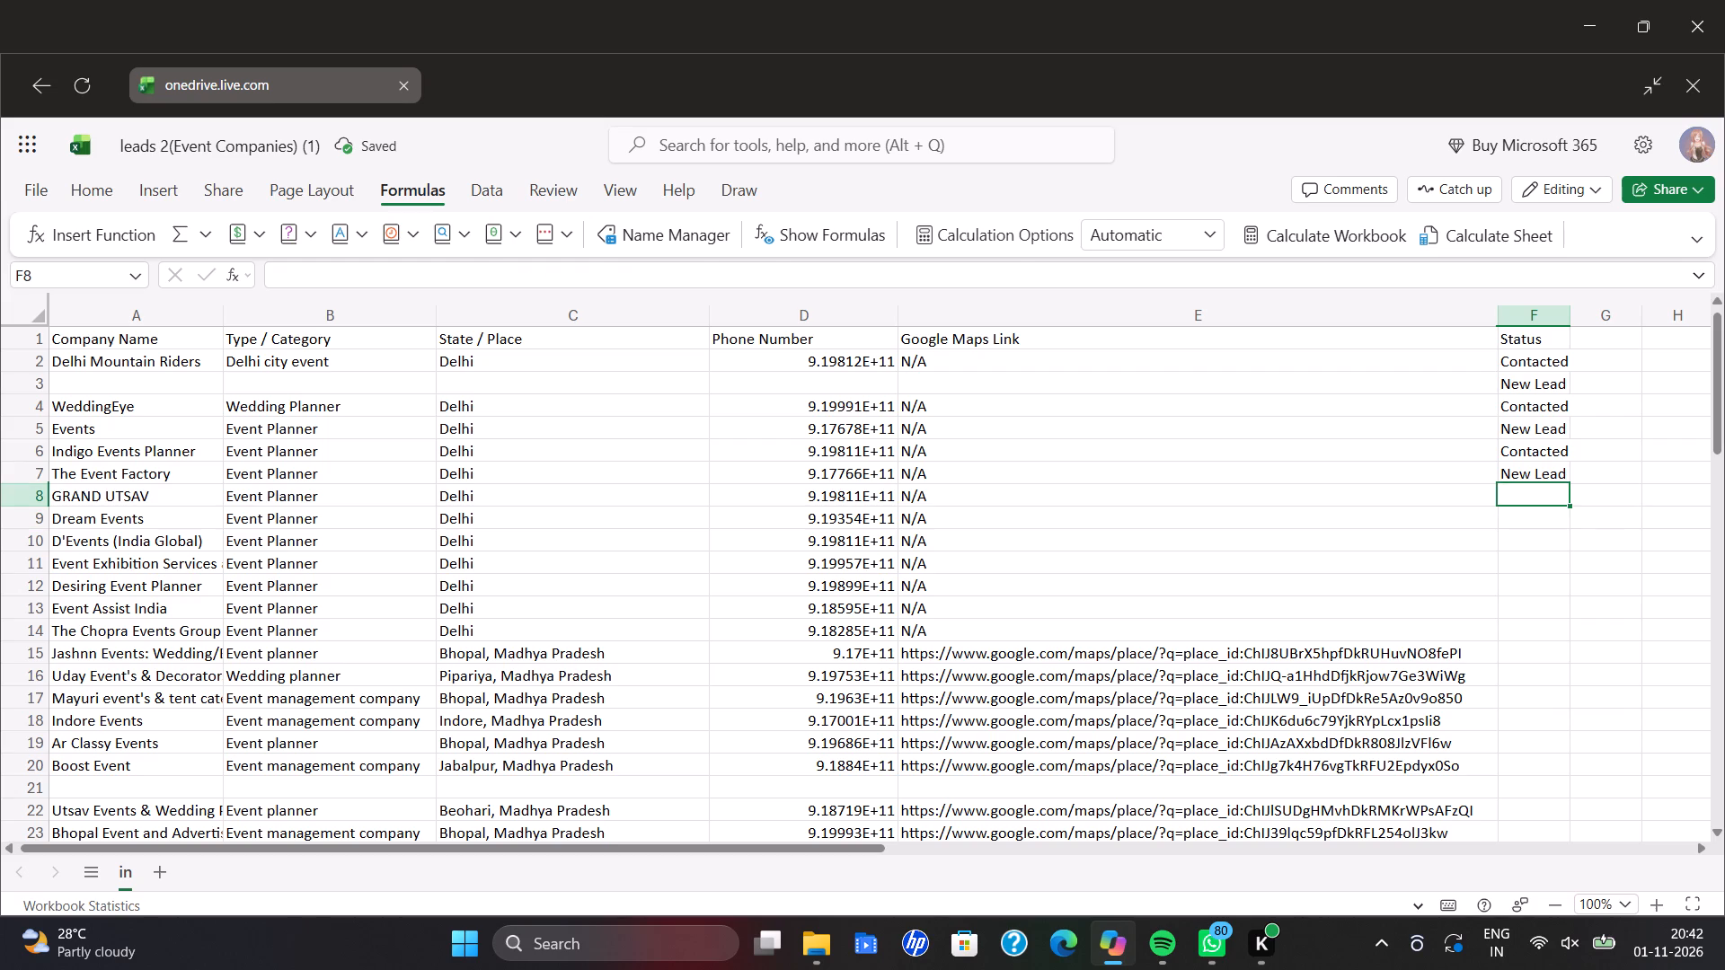
pyautogui.hotkey('ctrl', 'v')
pyautogui.click(1550, 521)
pyautogui.hotkey('ctrl', 'v')
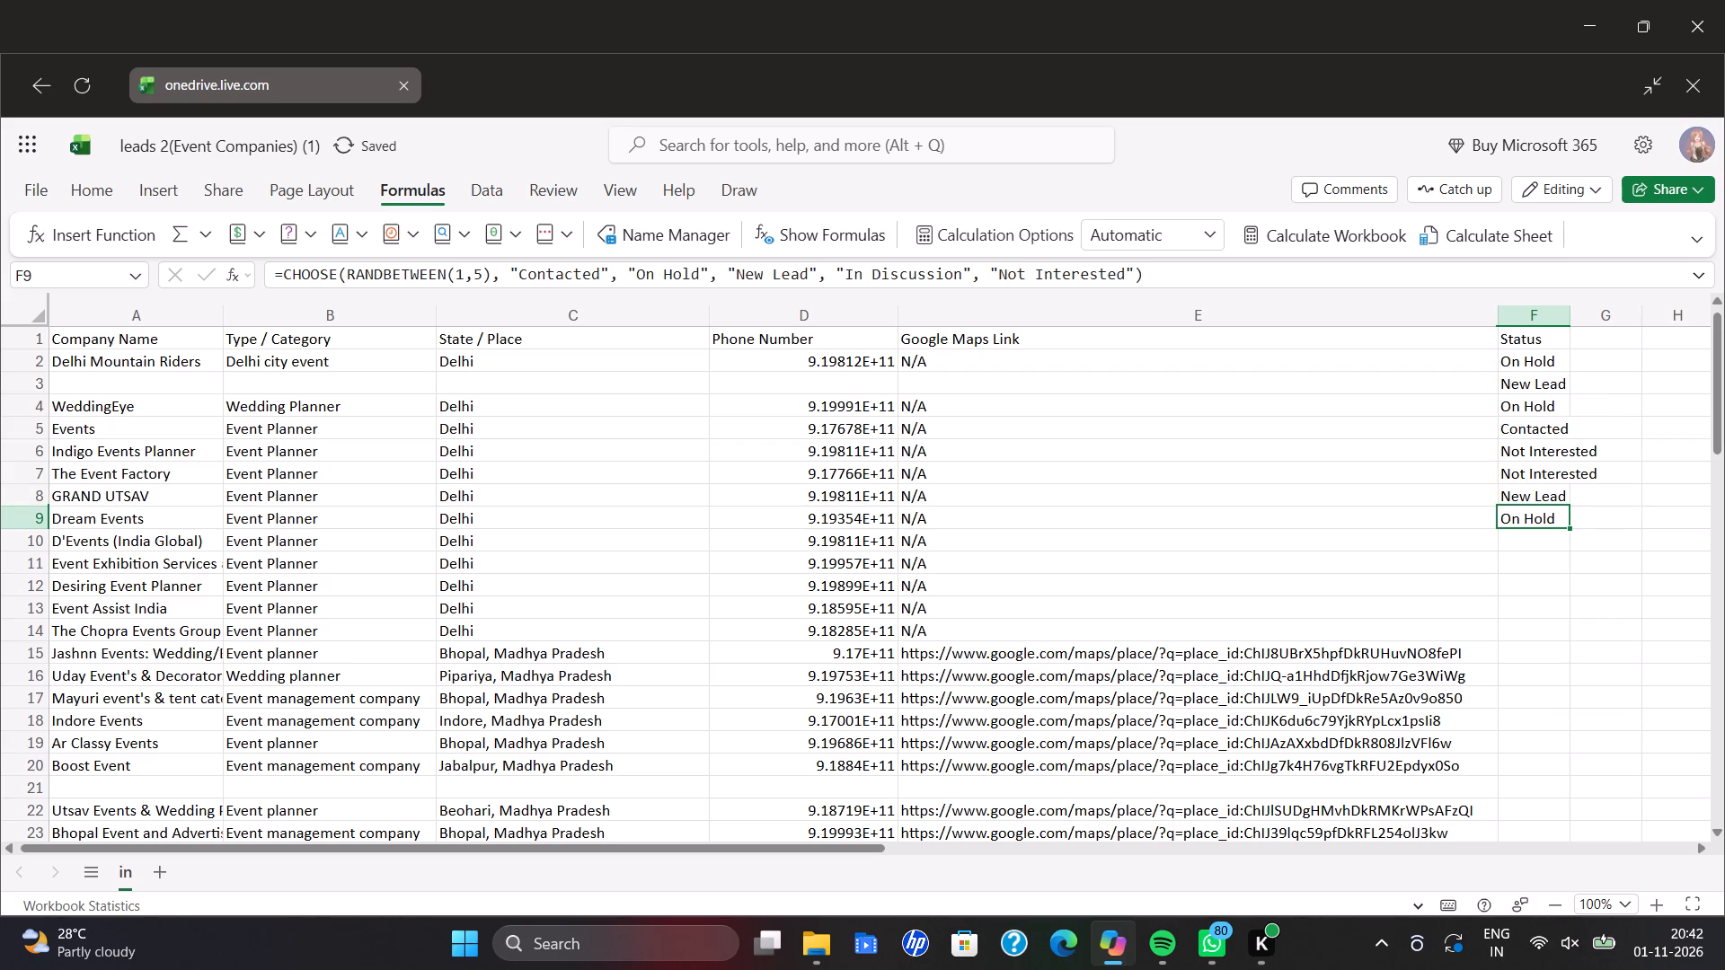
# Enter the random status formula in F10 and F11 for D'Events (India Global) and Event Exhibition Services.
pyautogui.click(1552, 541)
pyautogui.press('v')
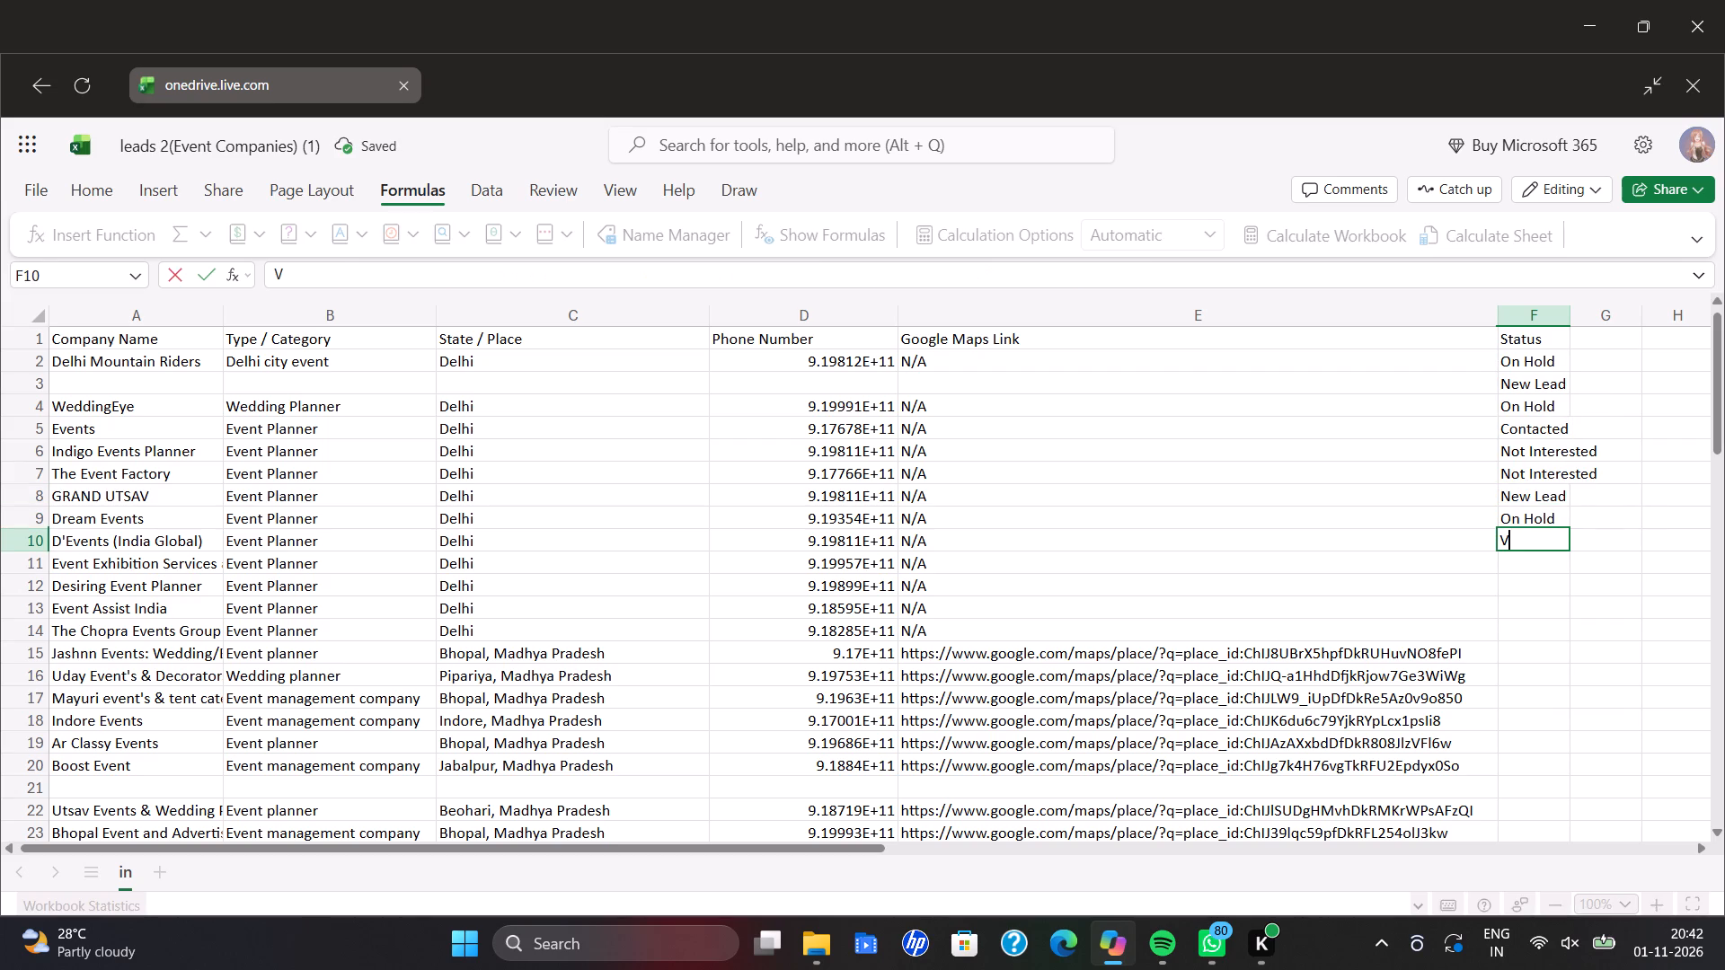
pyautogui.press('BackSpace')
pyautogui.hotkey('ctrl', 'v')
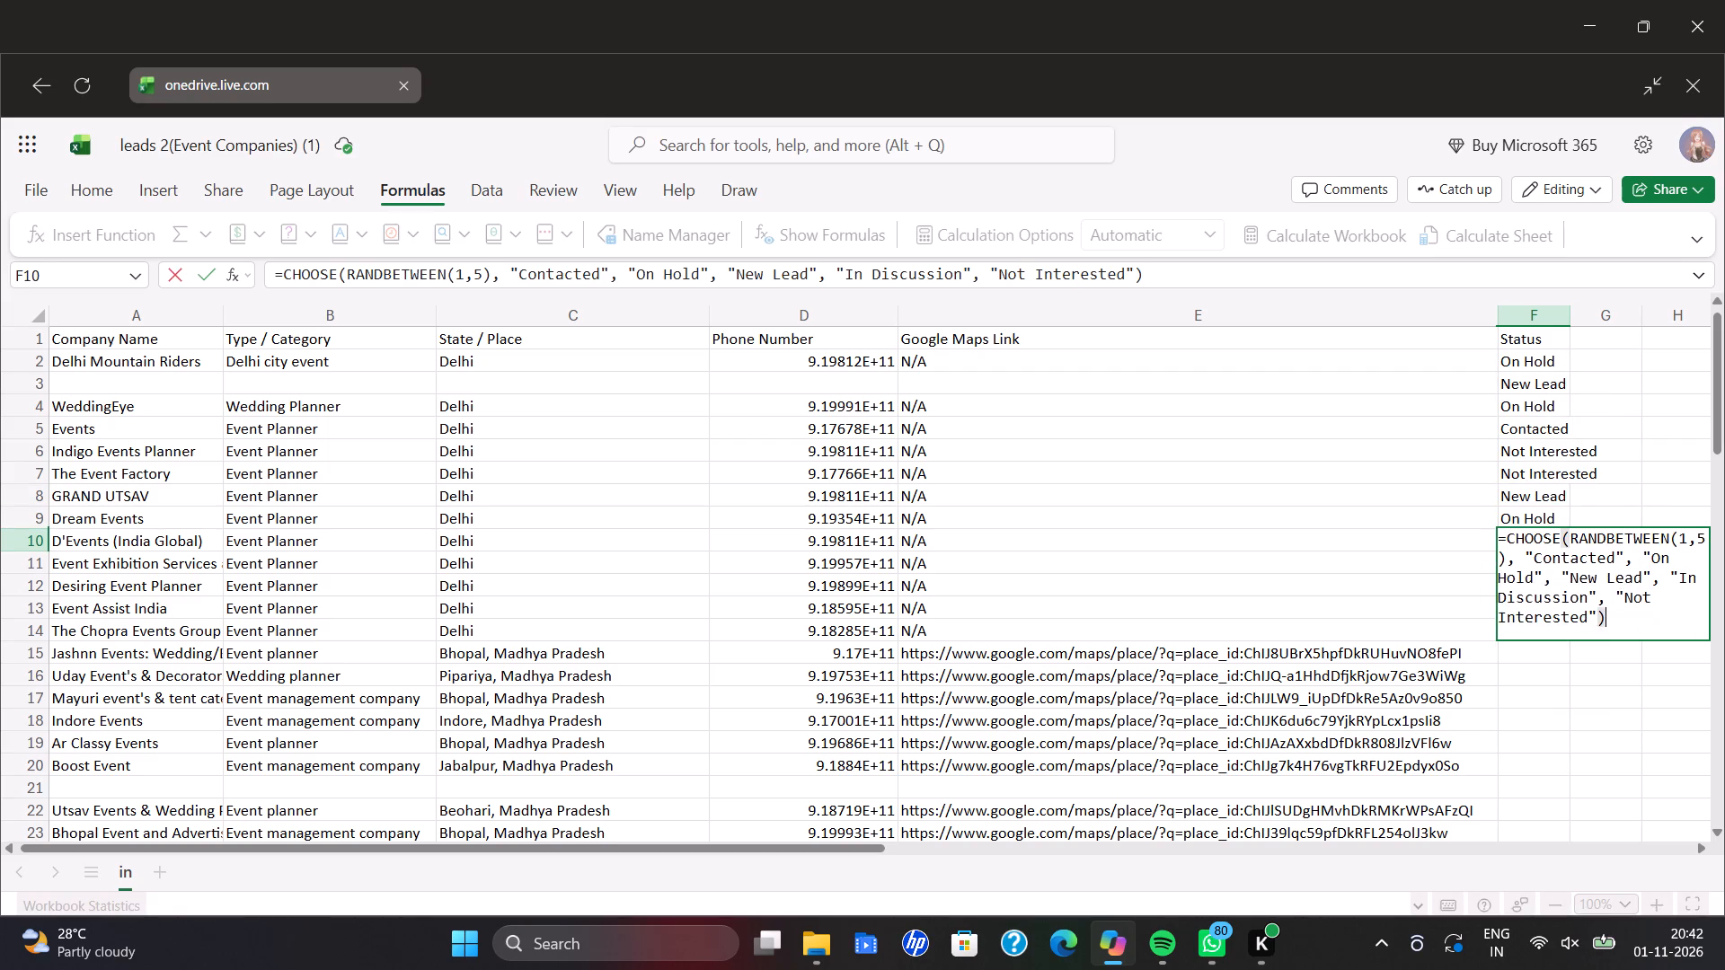
pyautogui.click(1572, 675)
pyautogui.click(1539, 572)
pyautogui.hotkey('ctrl', 'v')
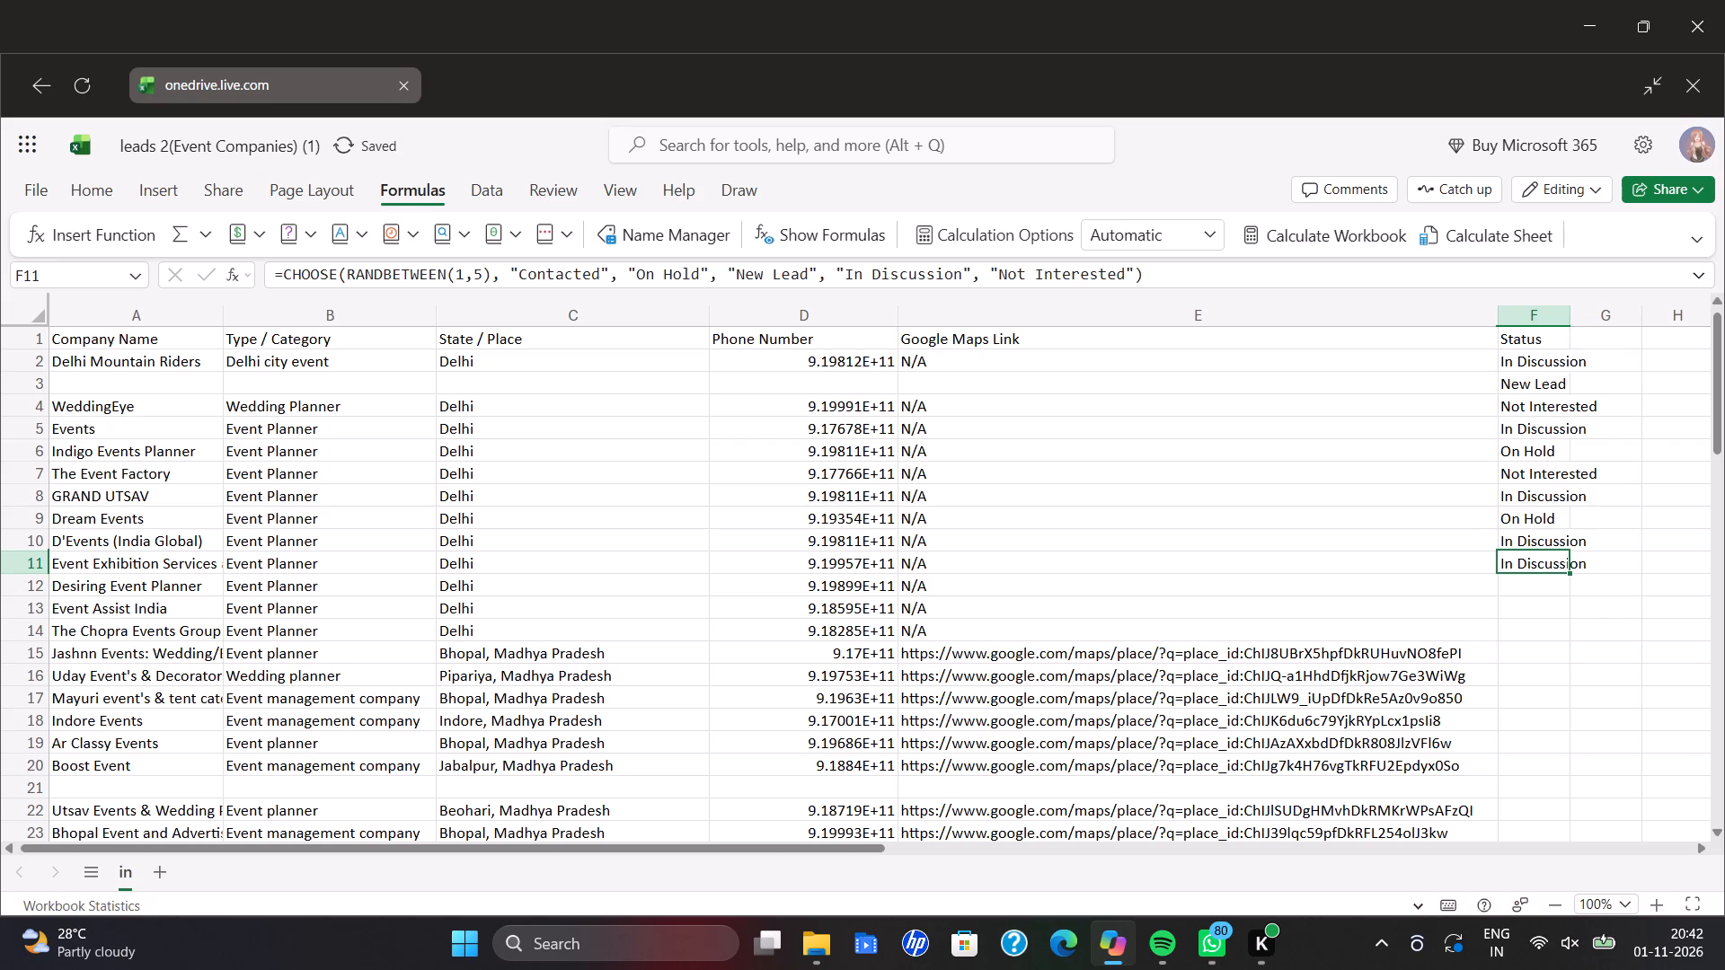
# Paste the random status formula into F12, F13 and F14, Desiring Event Planner through The Chopra Events Group.
pyautogui.click(1551, 601)
pyautogui.click(1547, 593)
pyautogui.hotkey('ctrl', 'v')
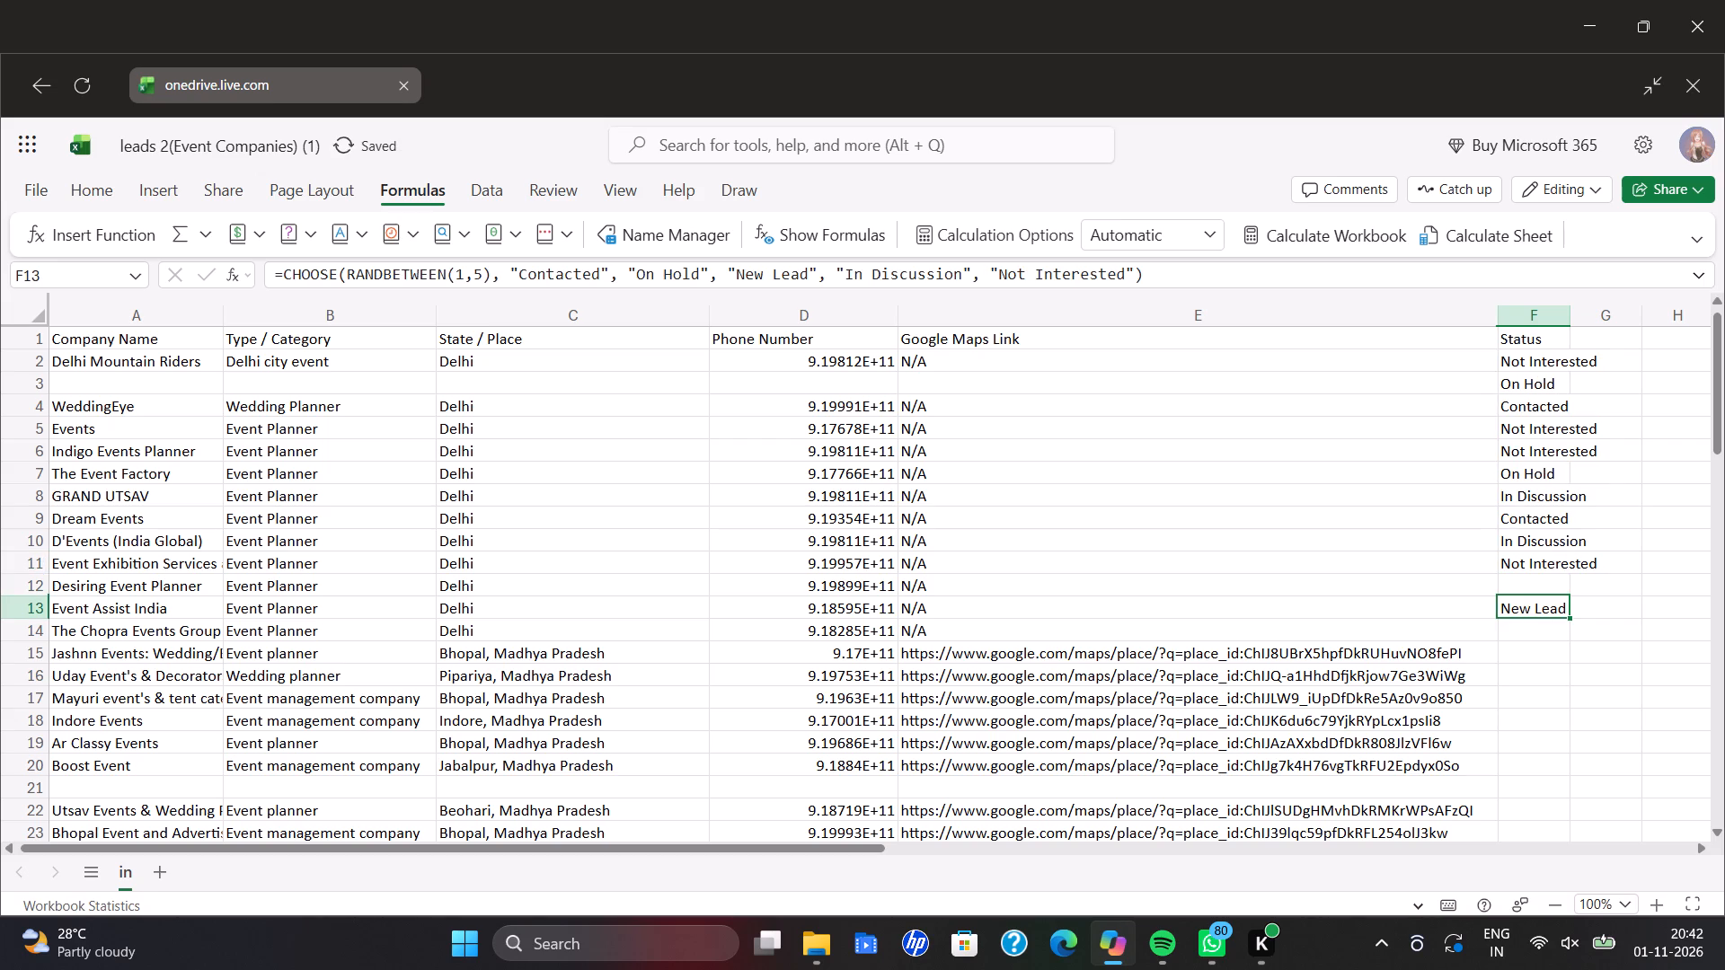
pyautogui.click(1565, 637)
pyautogui.click(1554, 595)
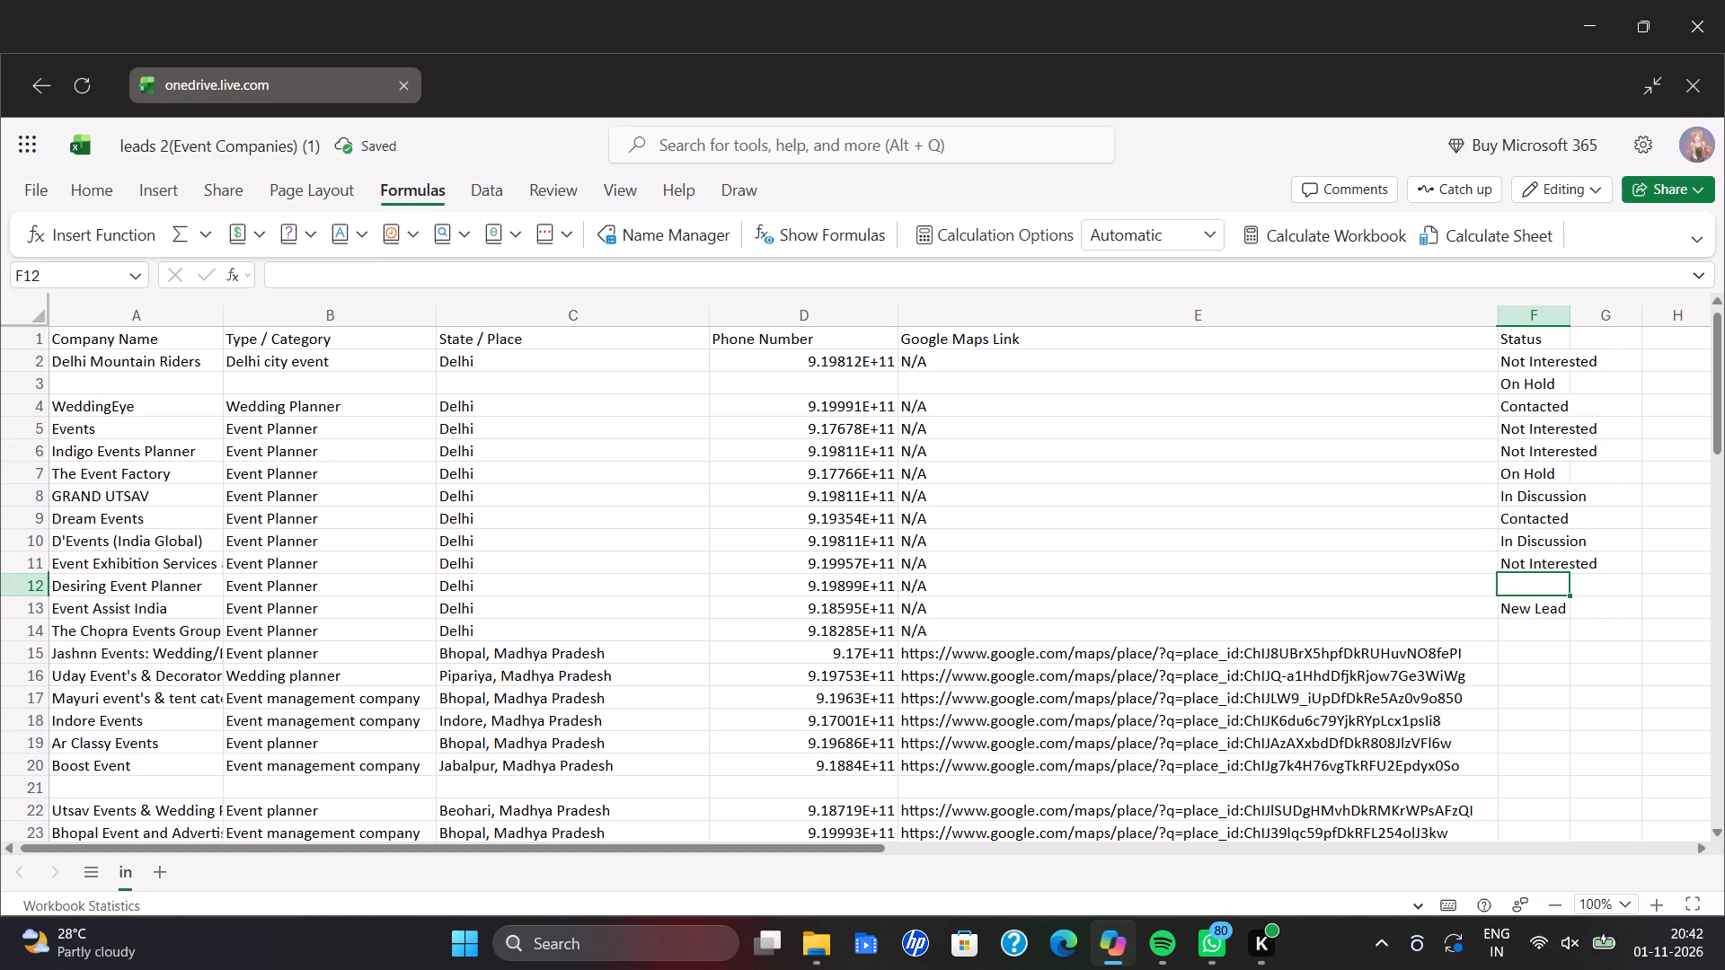
pyautogui.hotkey('ctrl', 'v')
pyautogui.click(1561, 648)
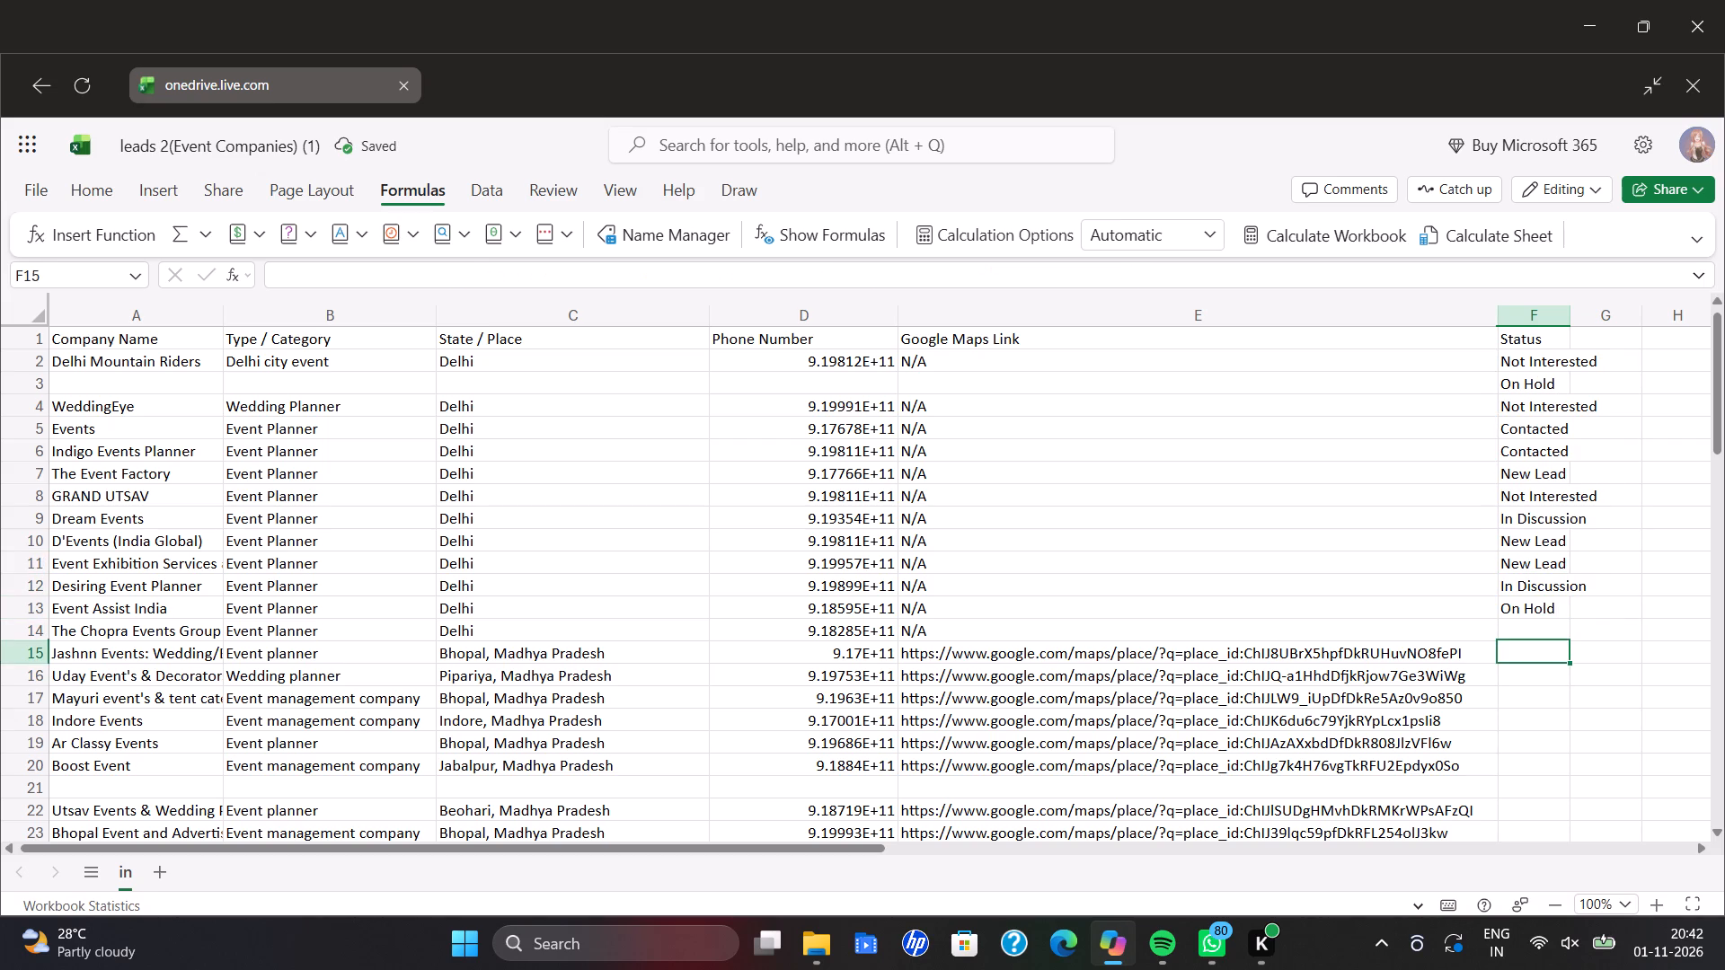
pyautogui.click(1553, 637)
pyautogui.hotkey('ctrl', 'v')
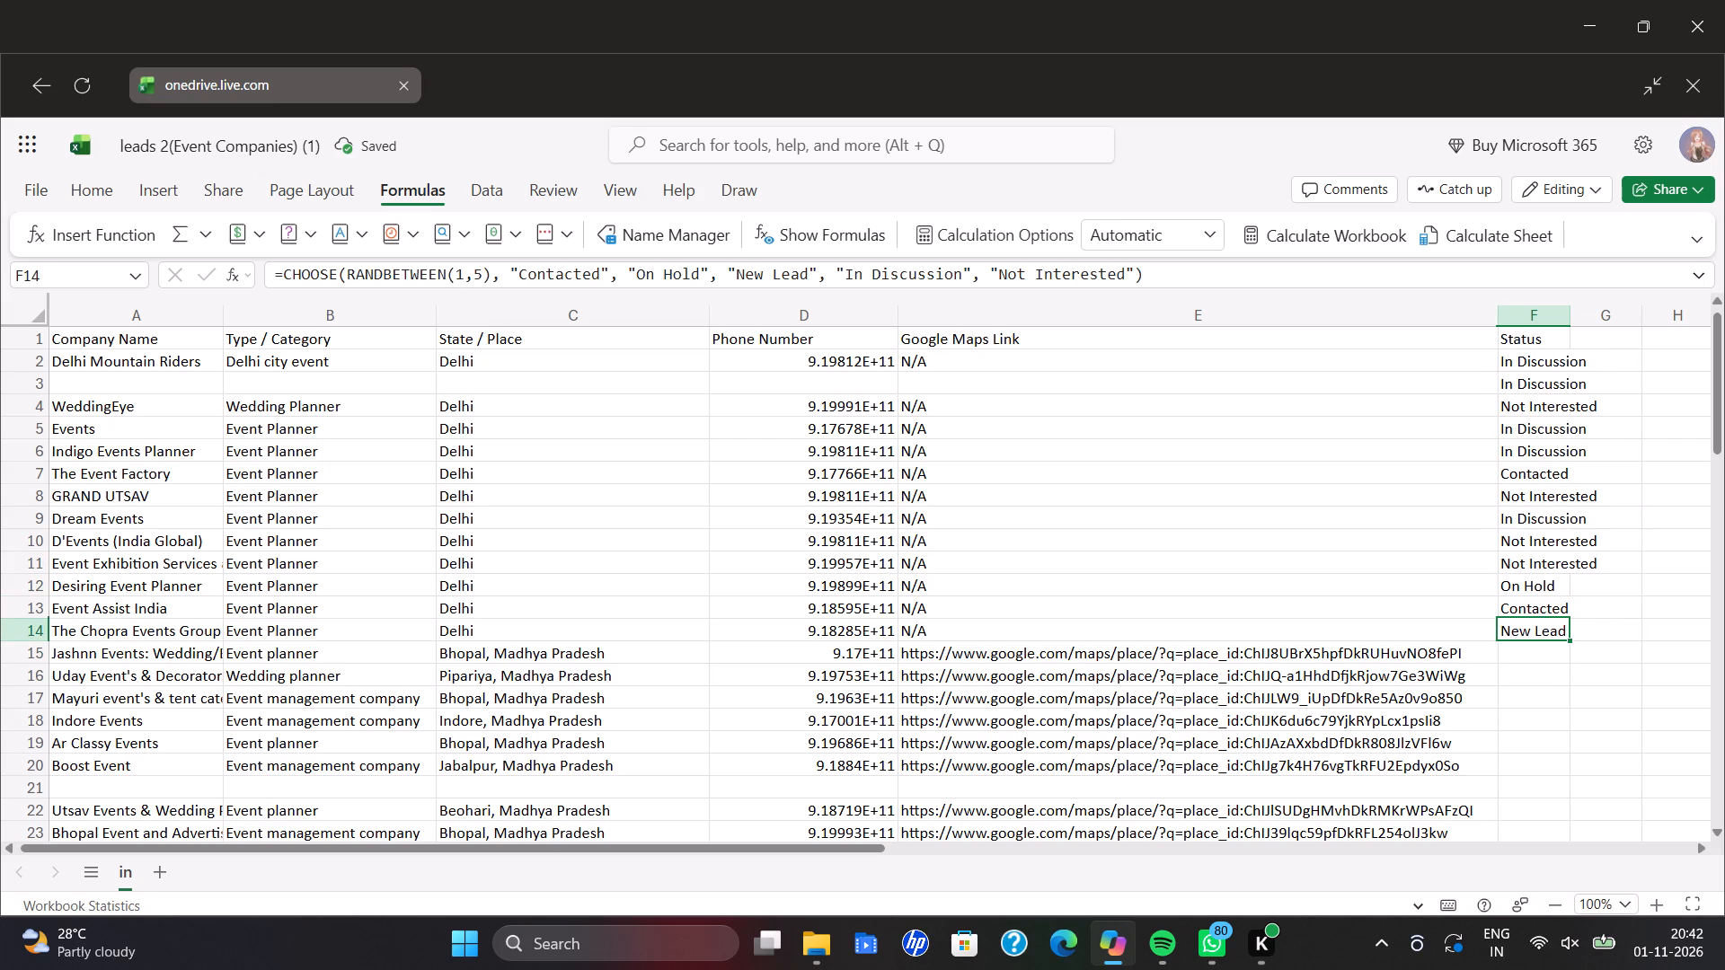
# Paste the random status formula into F15 and F16, the first two Madhya Pradesh leads.
pyautogui.scroll(-3, 1540, 592)
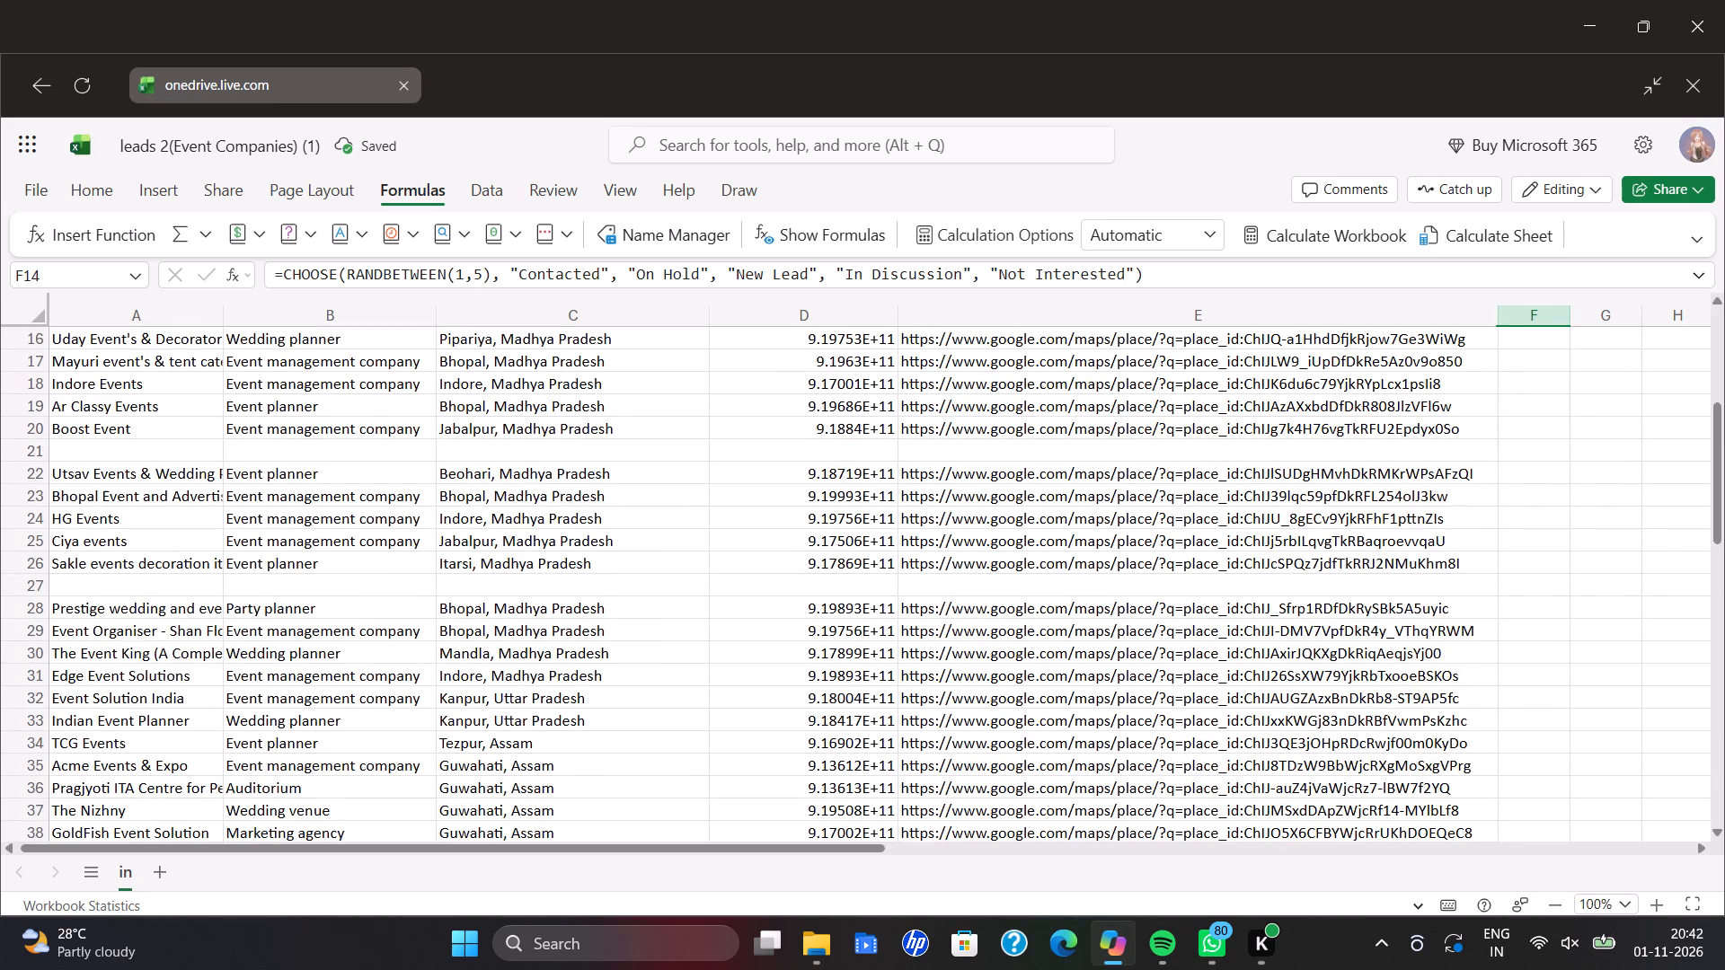
pyautogui.scroll(-11, 1540, 590)
pyautogui.scroll(11, 1540, 591)
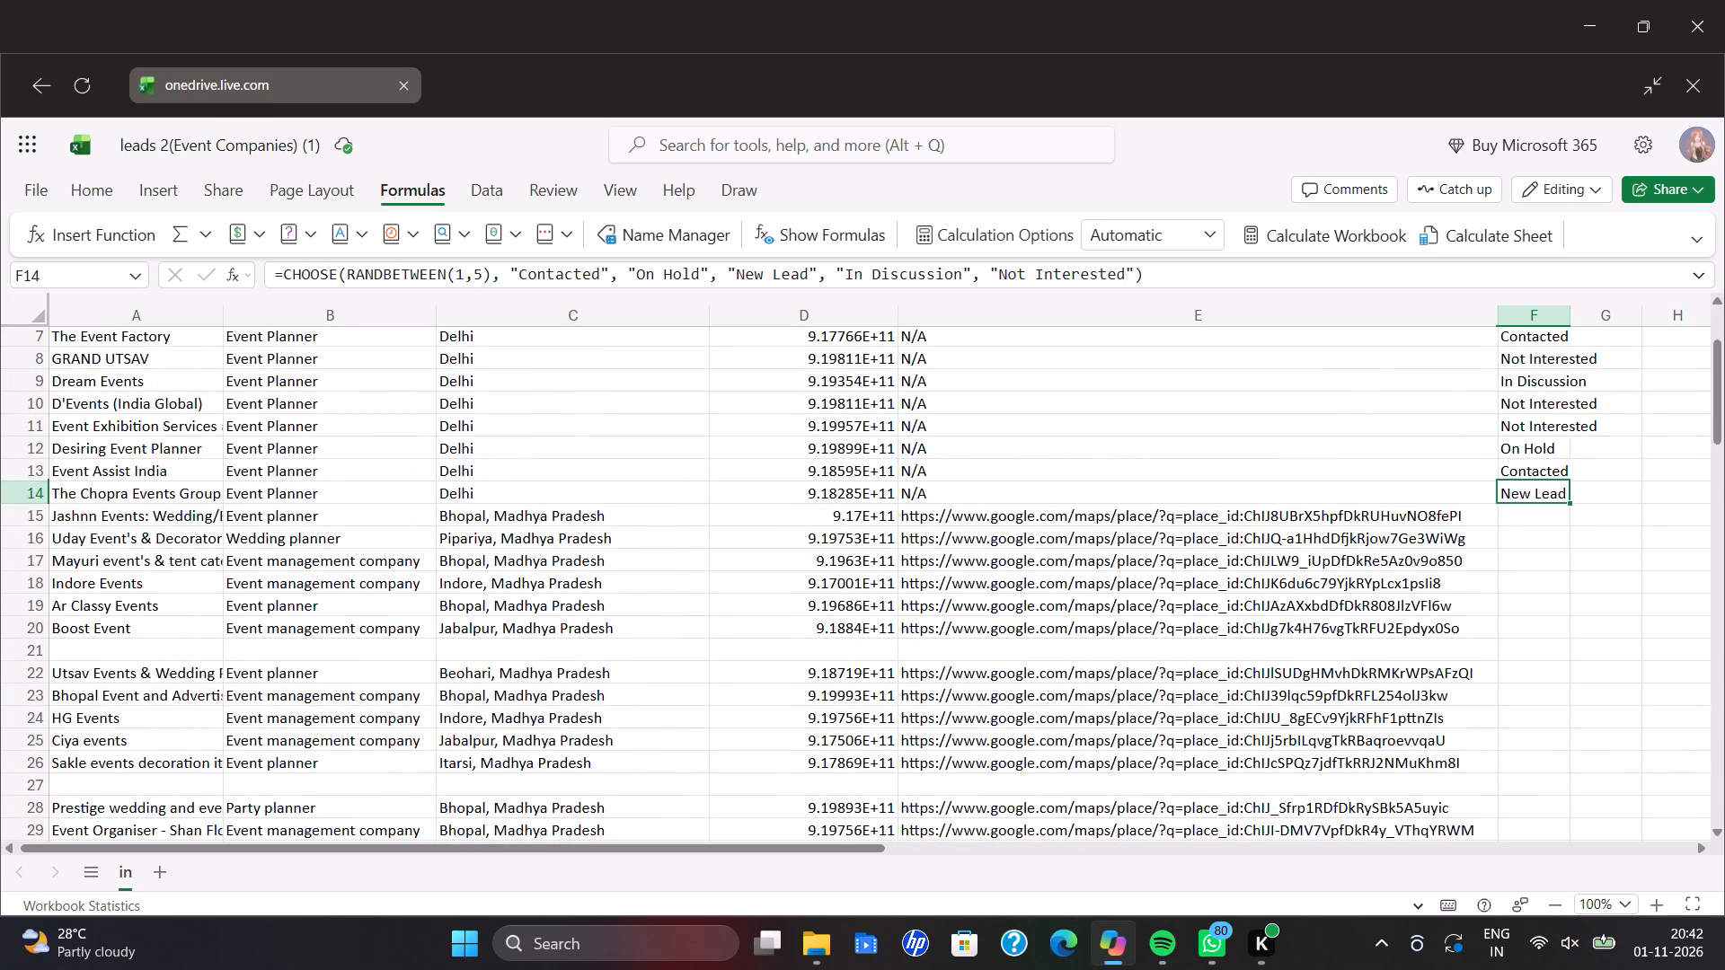
pyautogui.click(1530, 525)
pyautogui.hotkey('ctrl', 'v')
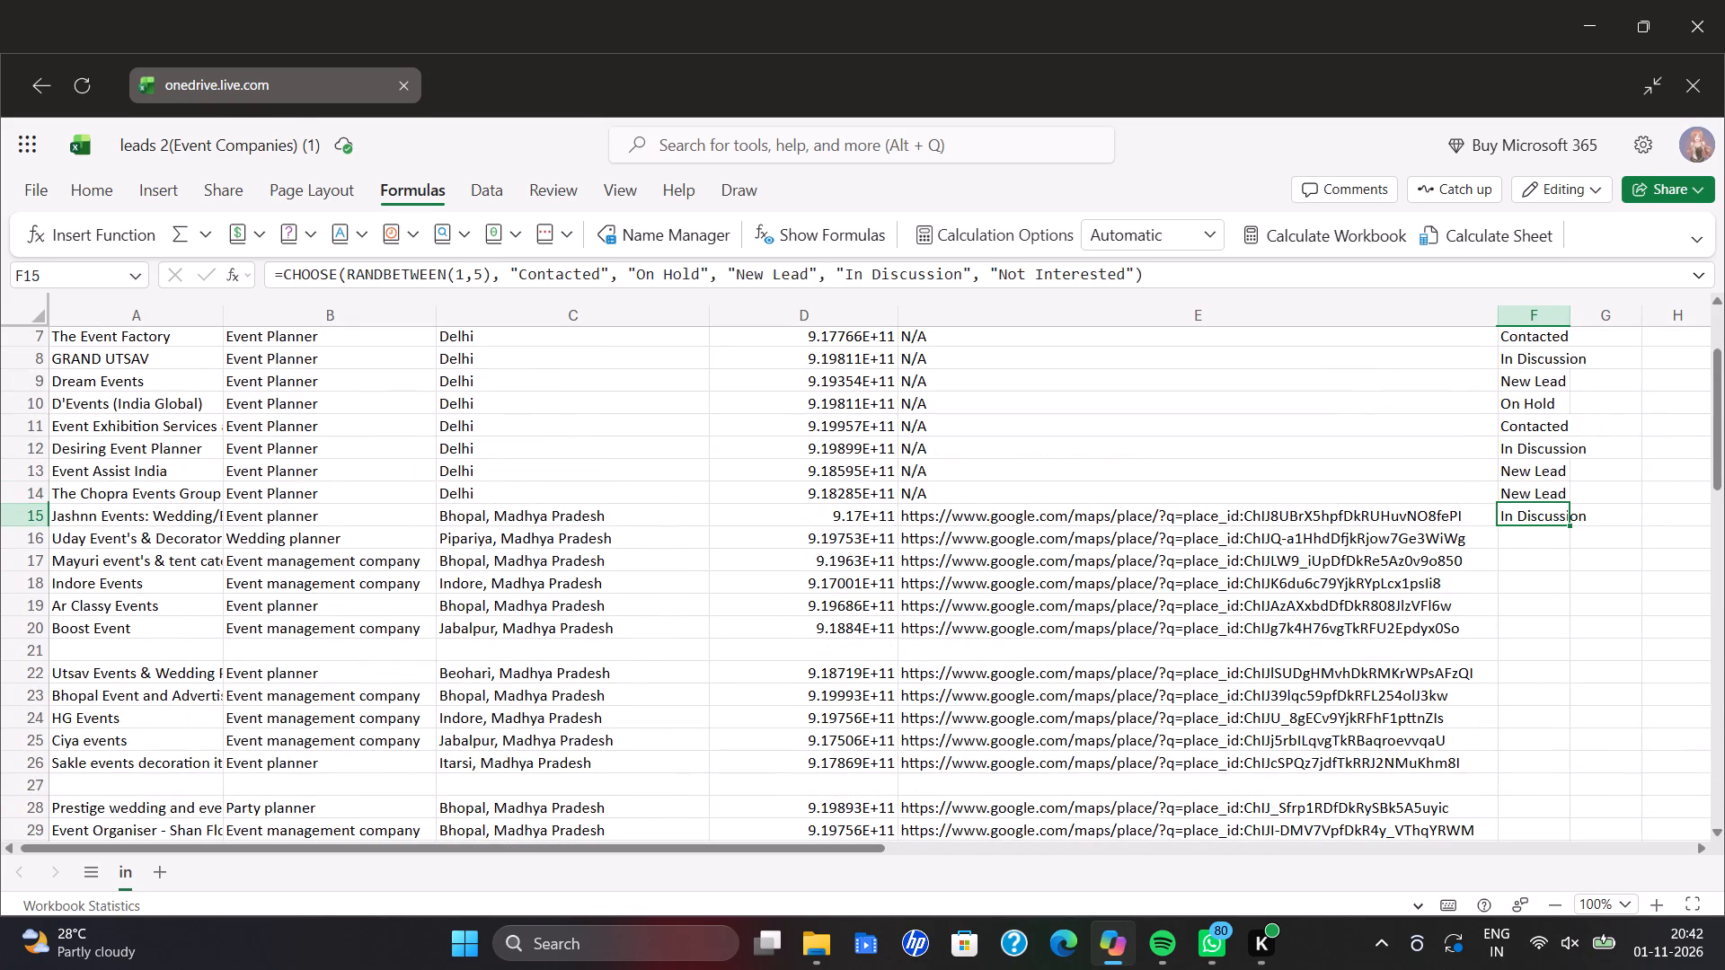
pyautogui.click(1539, 553)
pyautogui.click(1538, 547)
pyautogui.click(1537, 546)
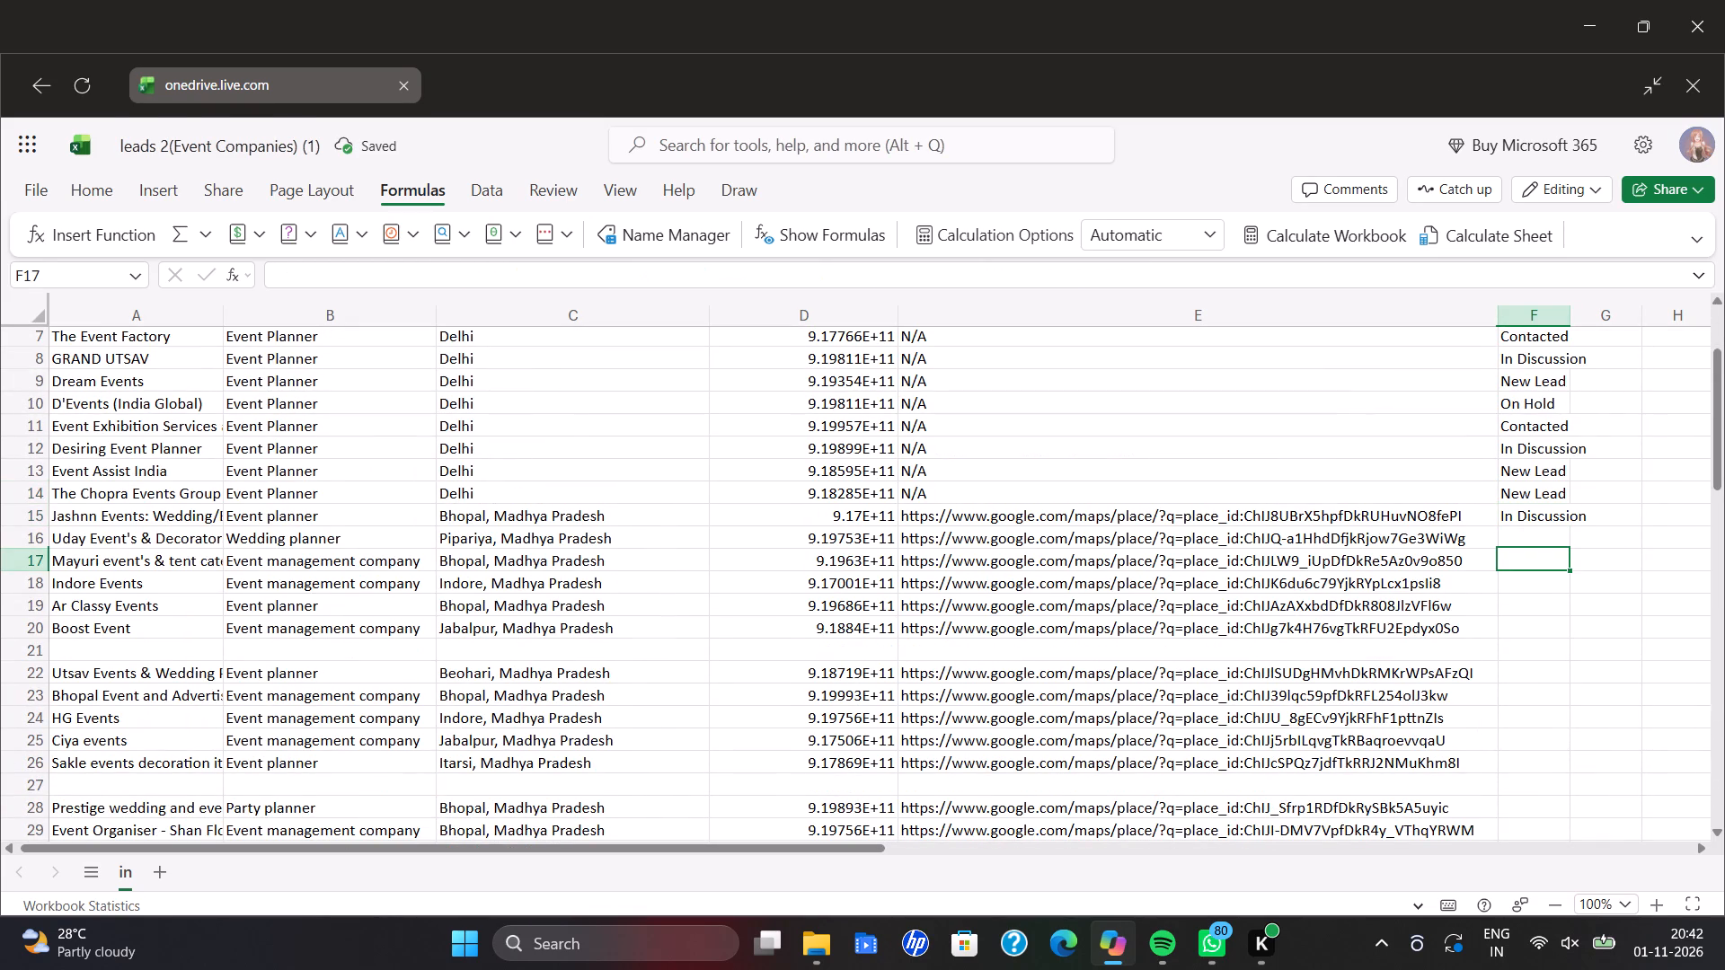
pyautogui.click(1536, 544)
pyautogui.hotkey('ctrl', 'v')
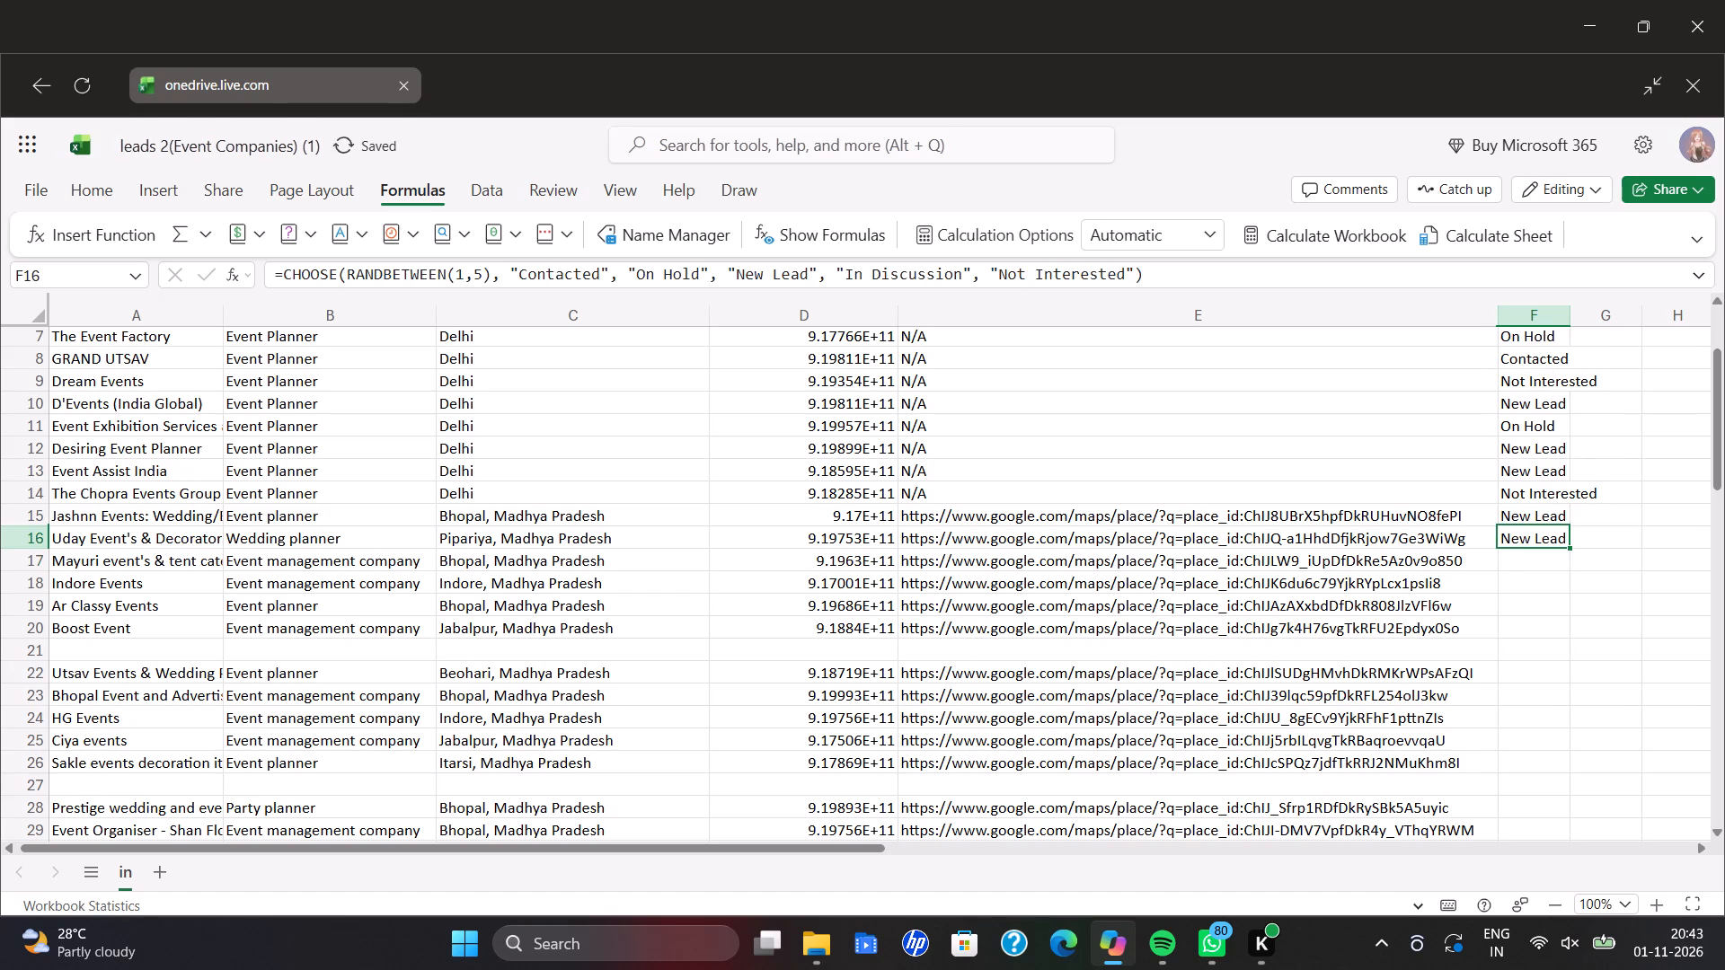
# Paste the random status formula into each Status cell from F17 to F22, including the blank-company row 21.
pyautogui.click(1546, 563)
pyautogui.hotkey('ctrl', 'v')
pyautogui.click(1551, 594)
pyautogui.hotkey('ctrl', 'v')
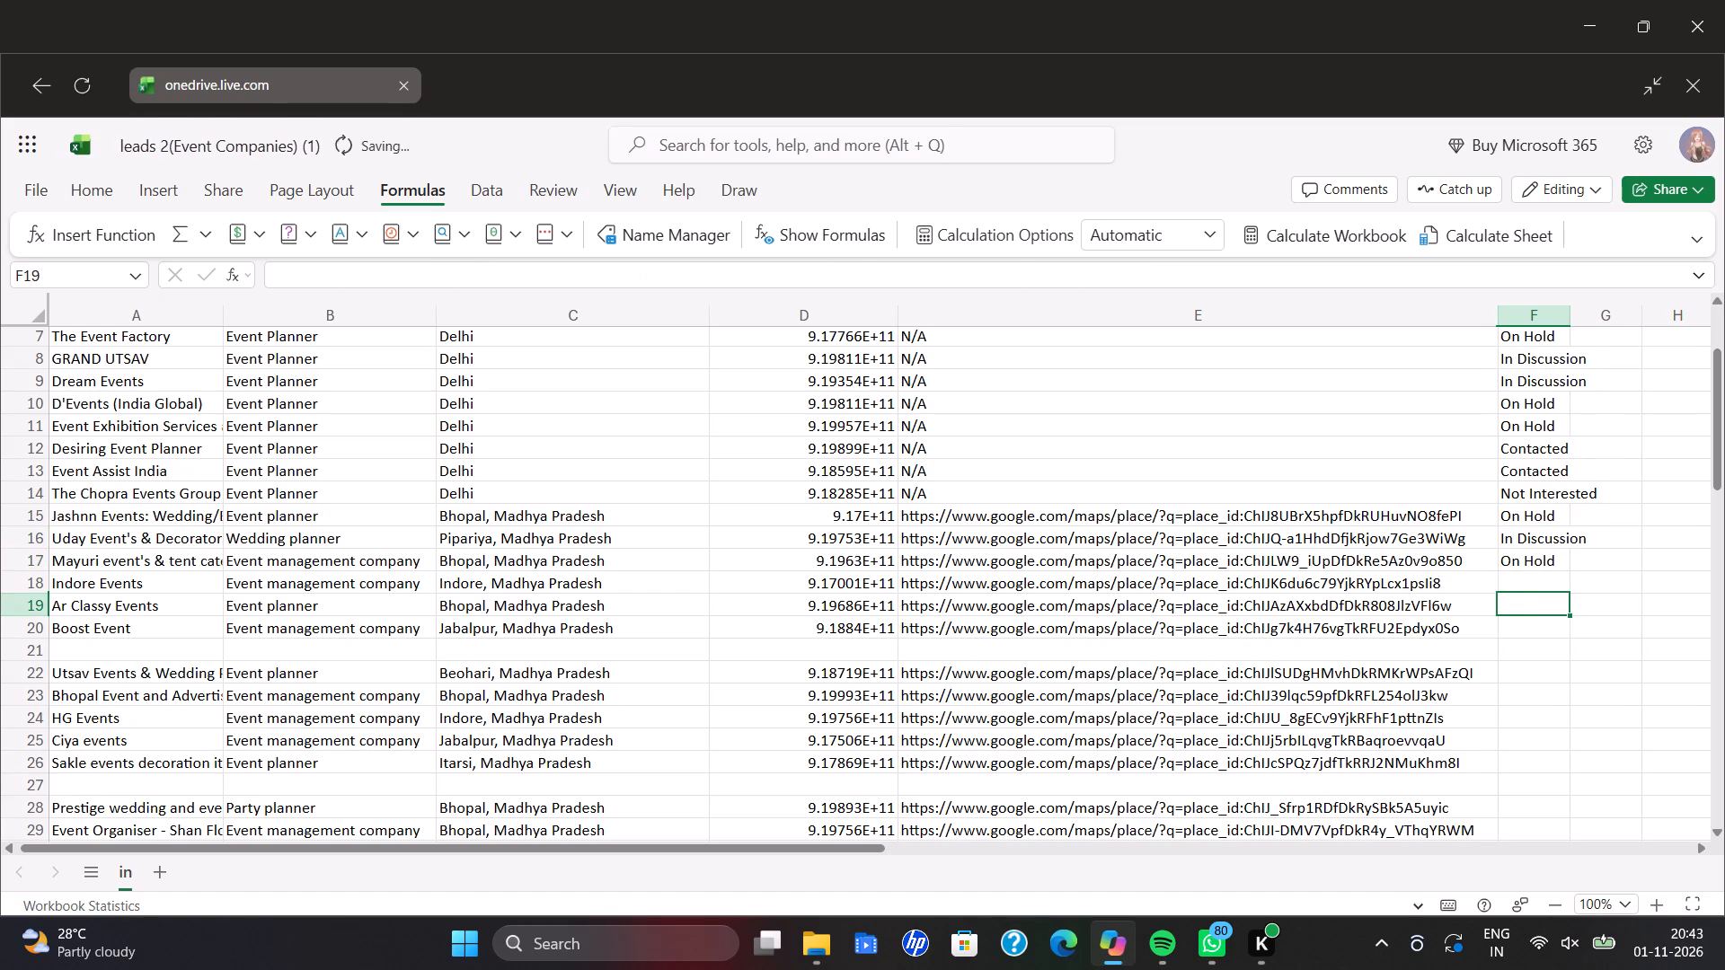
pyautogui.click(1543, 586)
pyautogui.hotkey('ctrl', 'v')
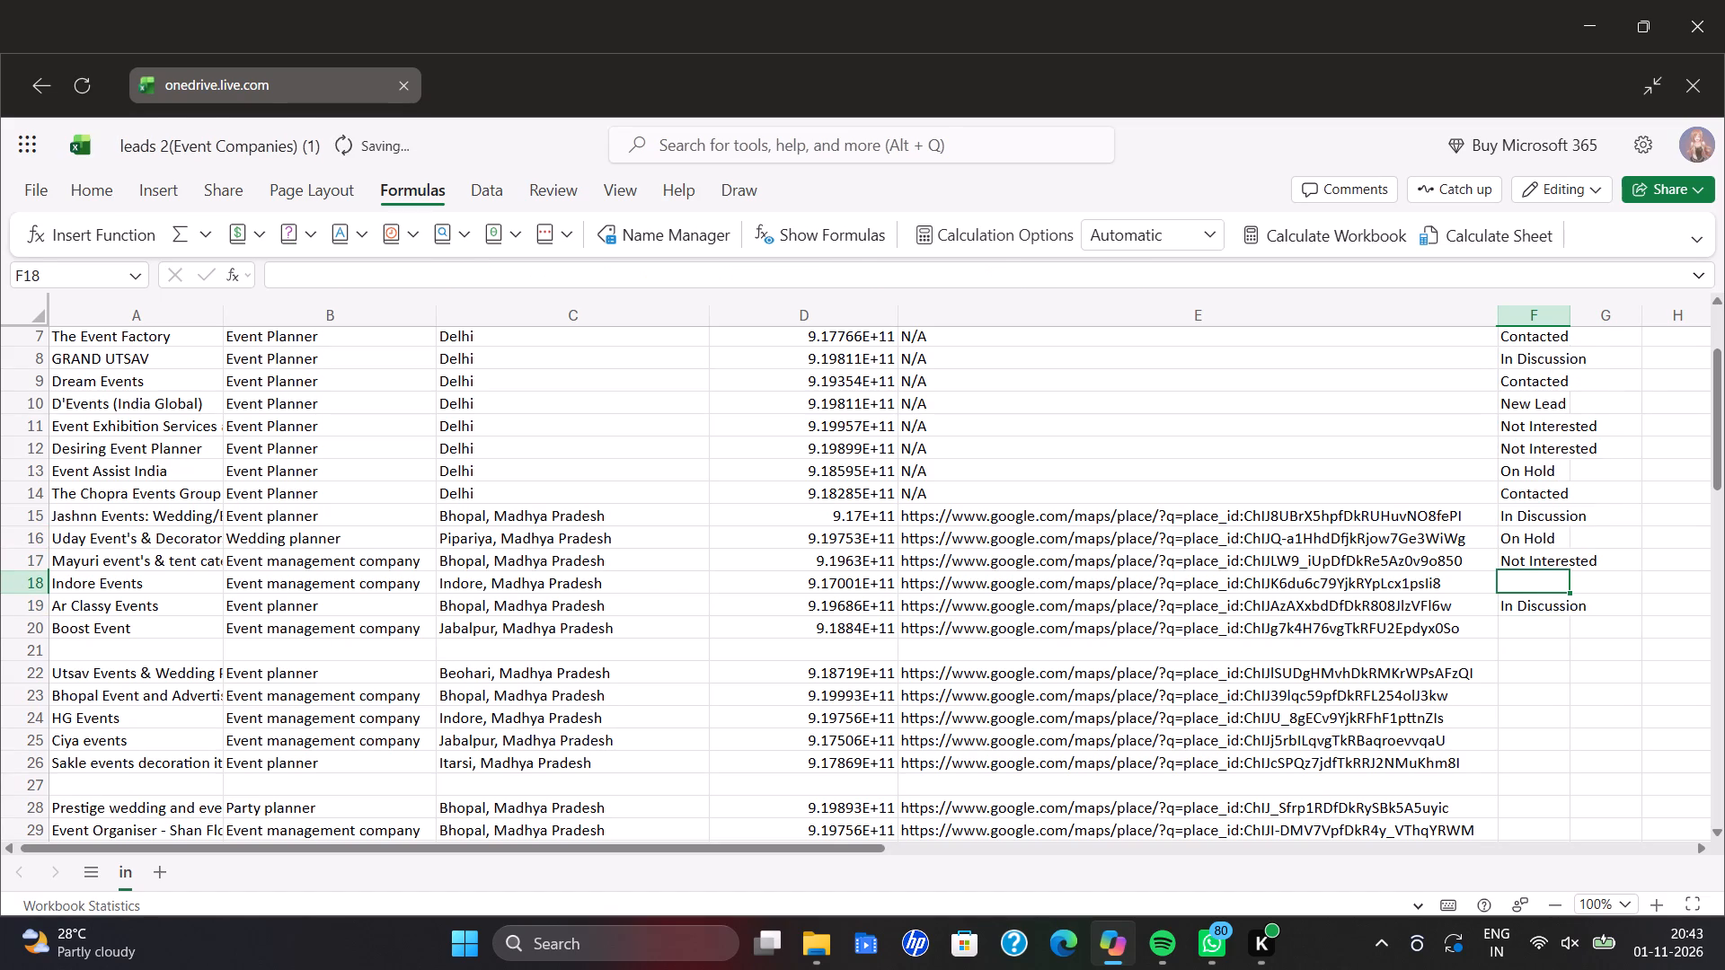
pyautogui.click(1557, 630)
pyautogui.hotkey('ctrl', 'v')
pyautogui.click(1557, 656)
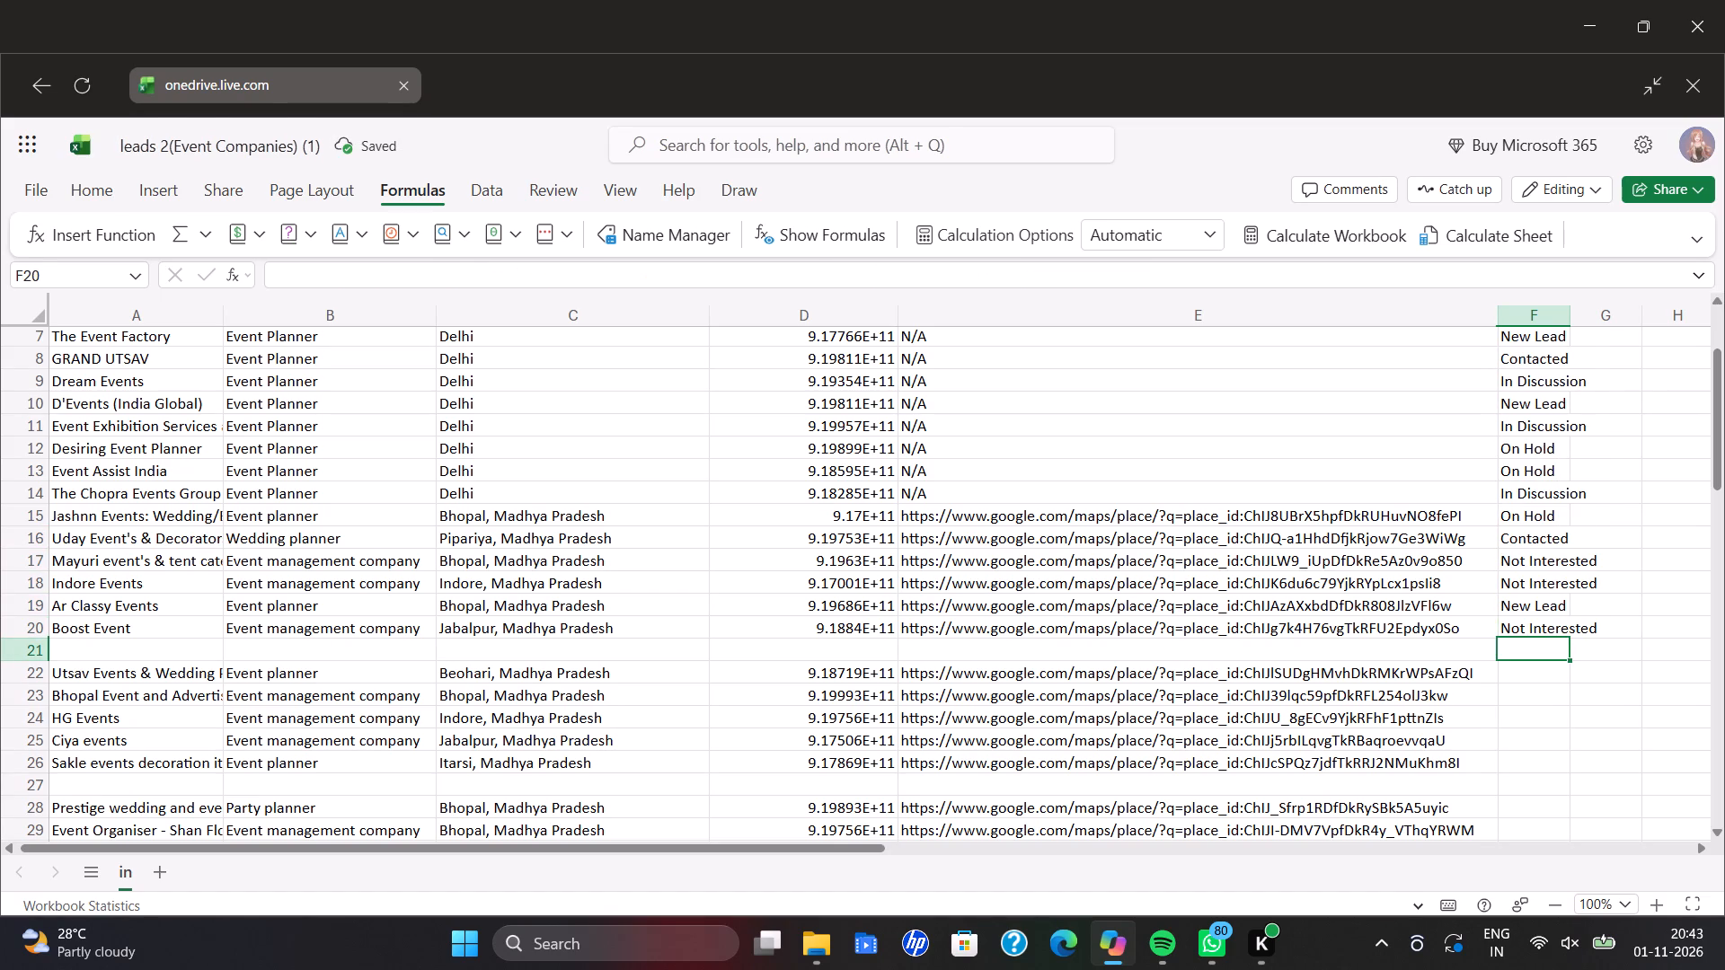
pyautogui.hotkey('ctrl', 'v')
pyautogui.click(1538, 675)
pyautogui.hotkey('ctrl', 'v')
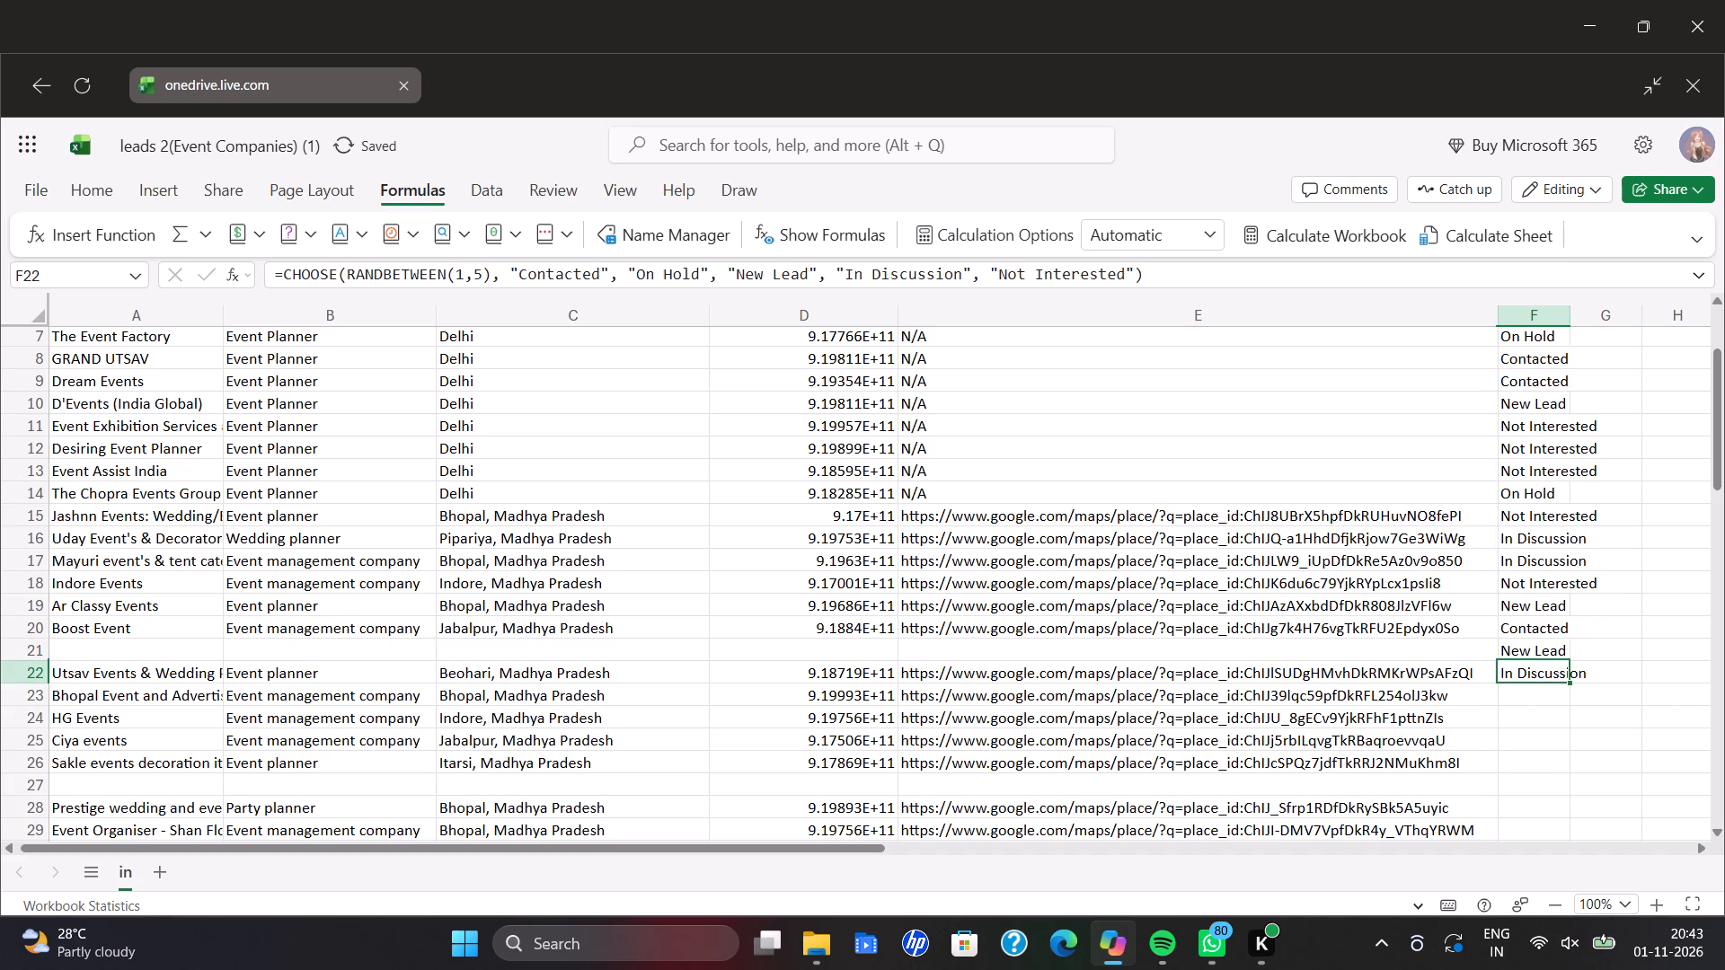
# Paste the random status formula into F23 to F26, Bhopal Event and Advertising through Sakle events decoration.
pyautogui.scroll(-2, 1538, 675)
pyautogui.click(1529, 470)
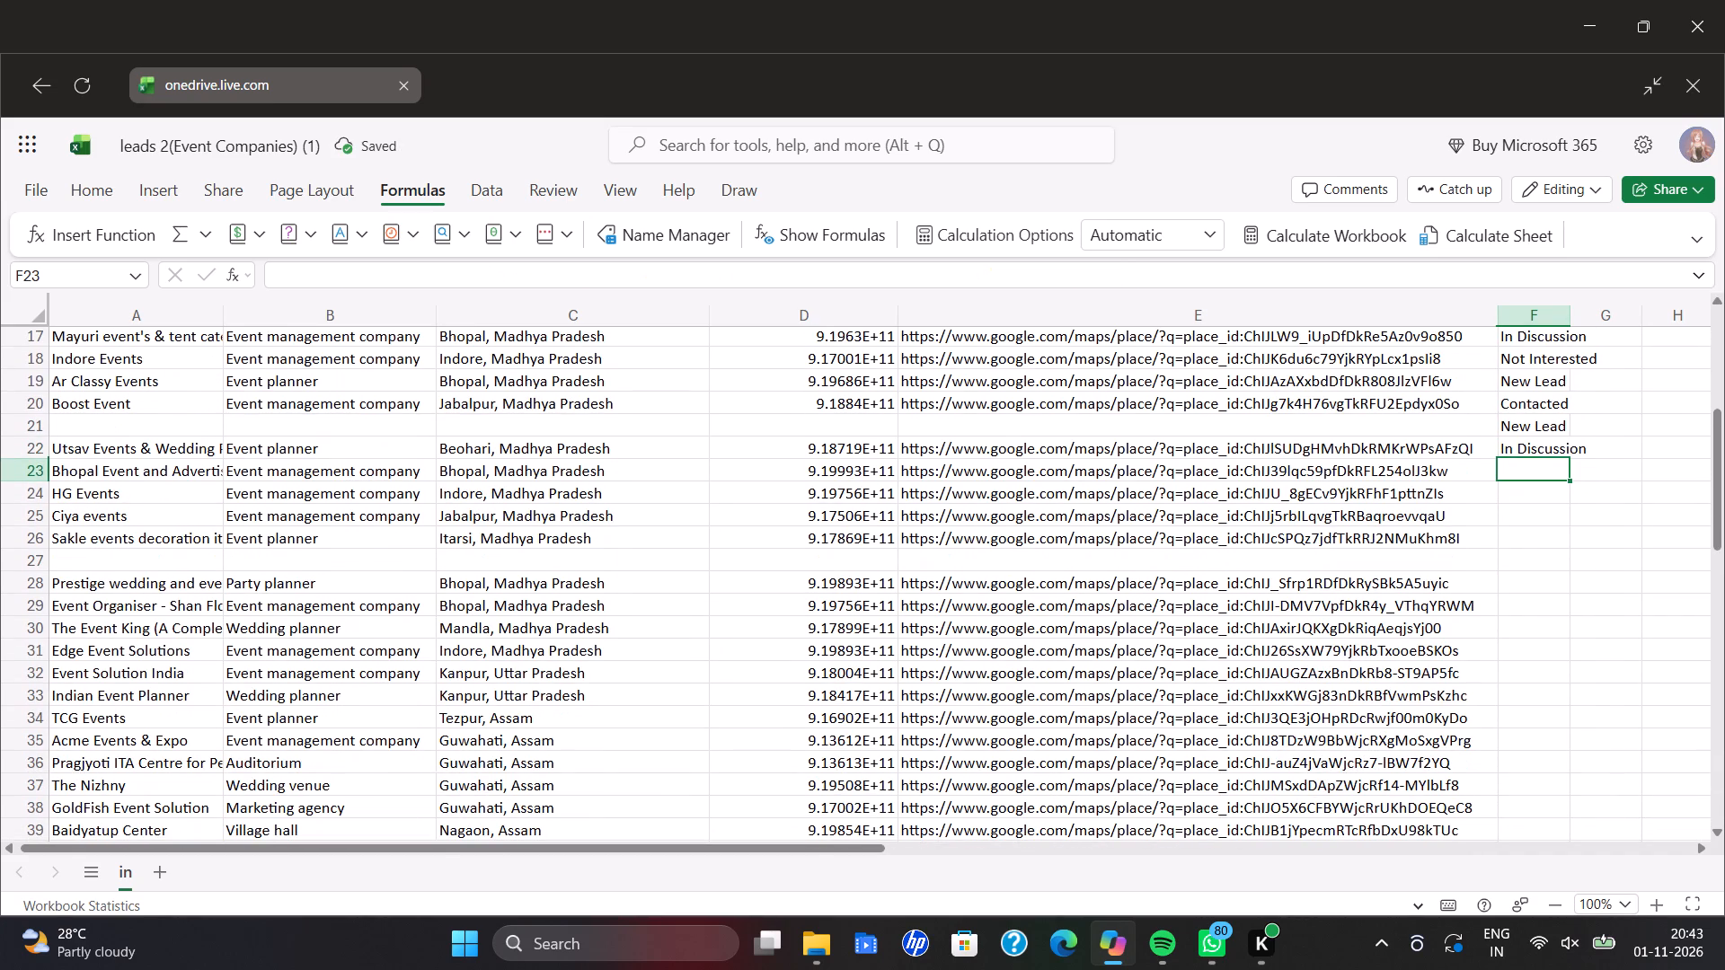
pyautogui.hotkey('ctrl', 'v')
pyautogui.click(1537, 504)
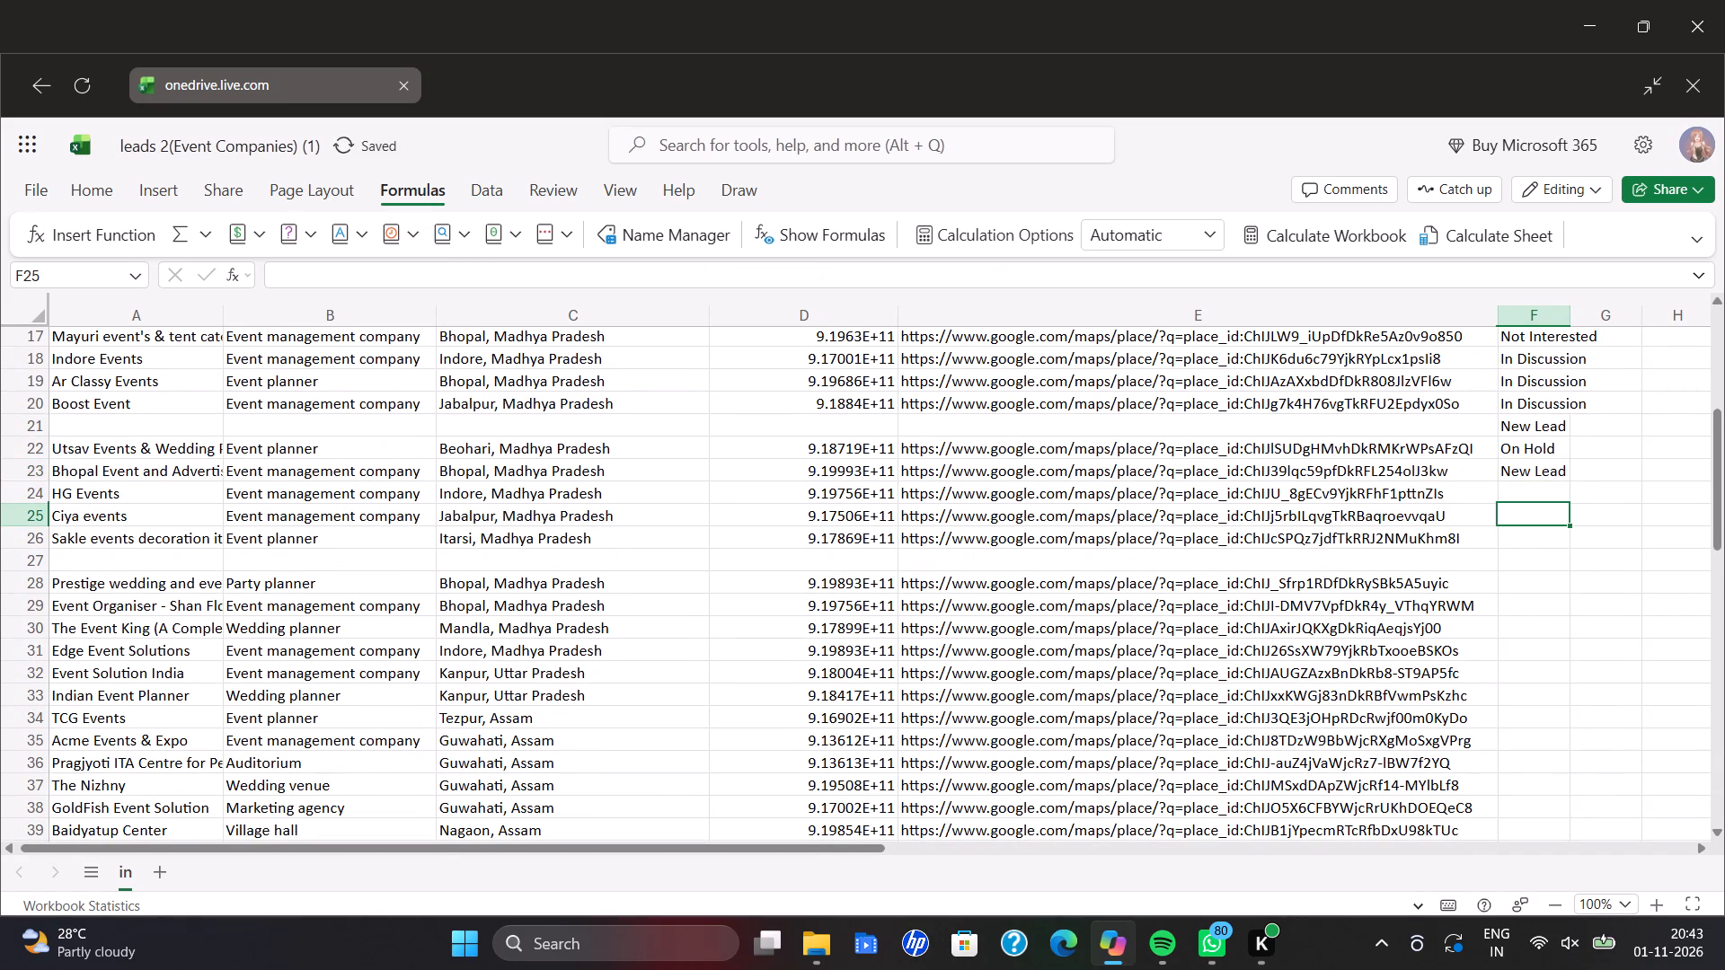
pyautogui.hotkey('ctrl', 'v')
pyautogui.click(1535, 494)
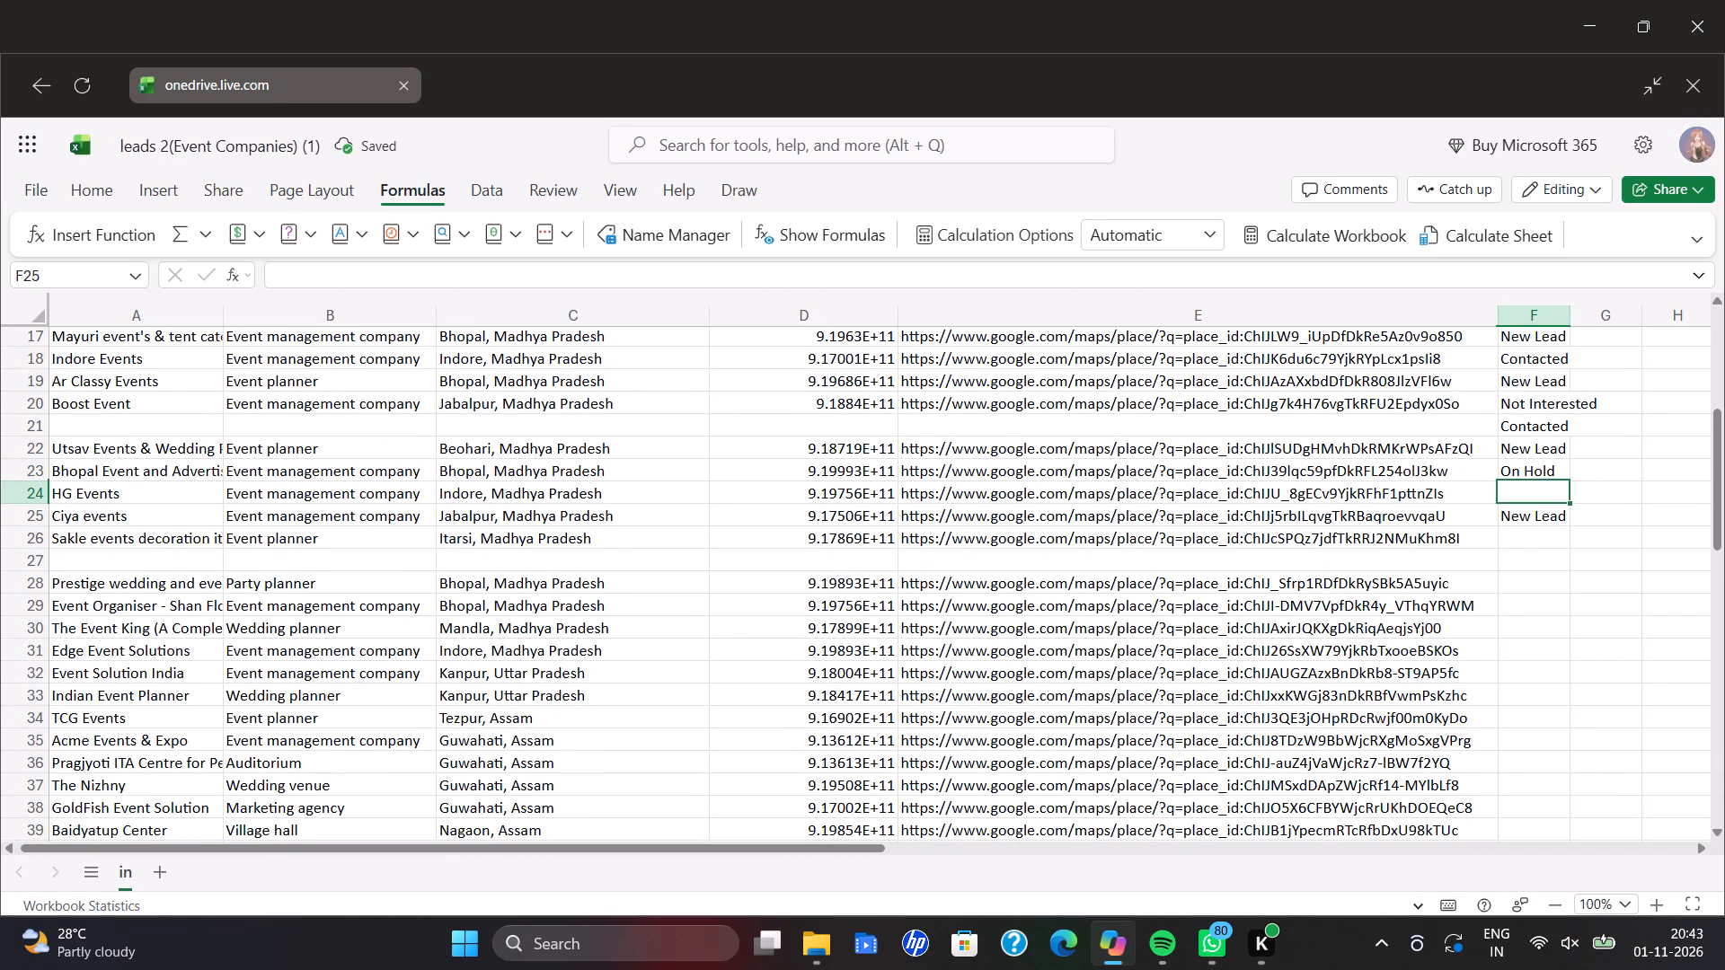
pyautogui.hotkey('ctrl', 'v')
pyautogui.click(1544, 540)
pyautogui.hotkey('ctrl', 'v')
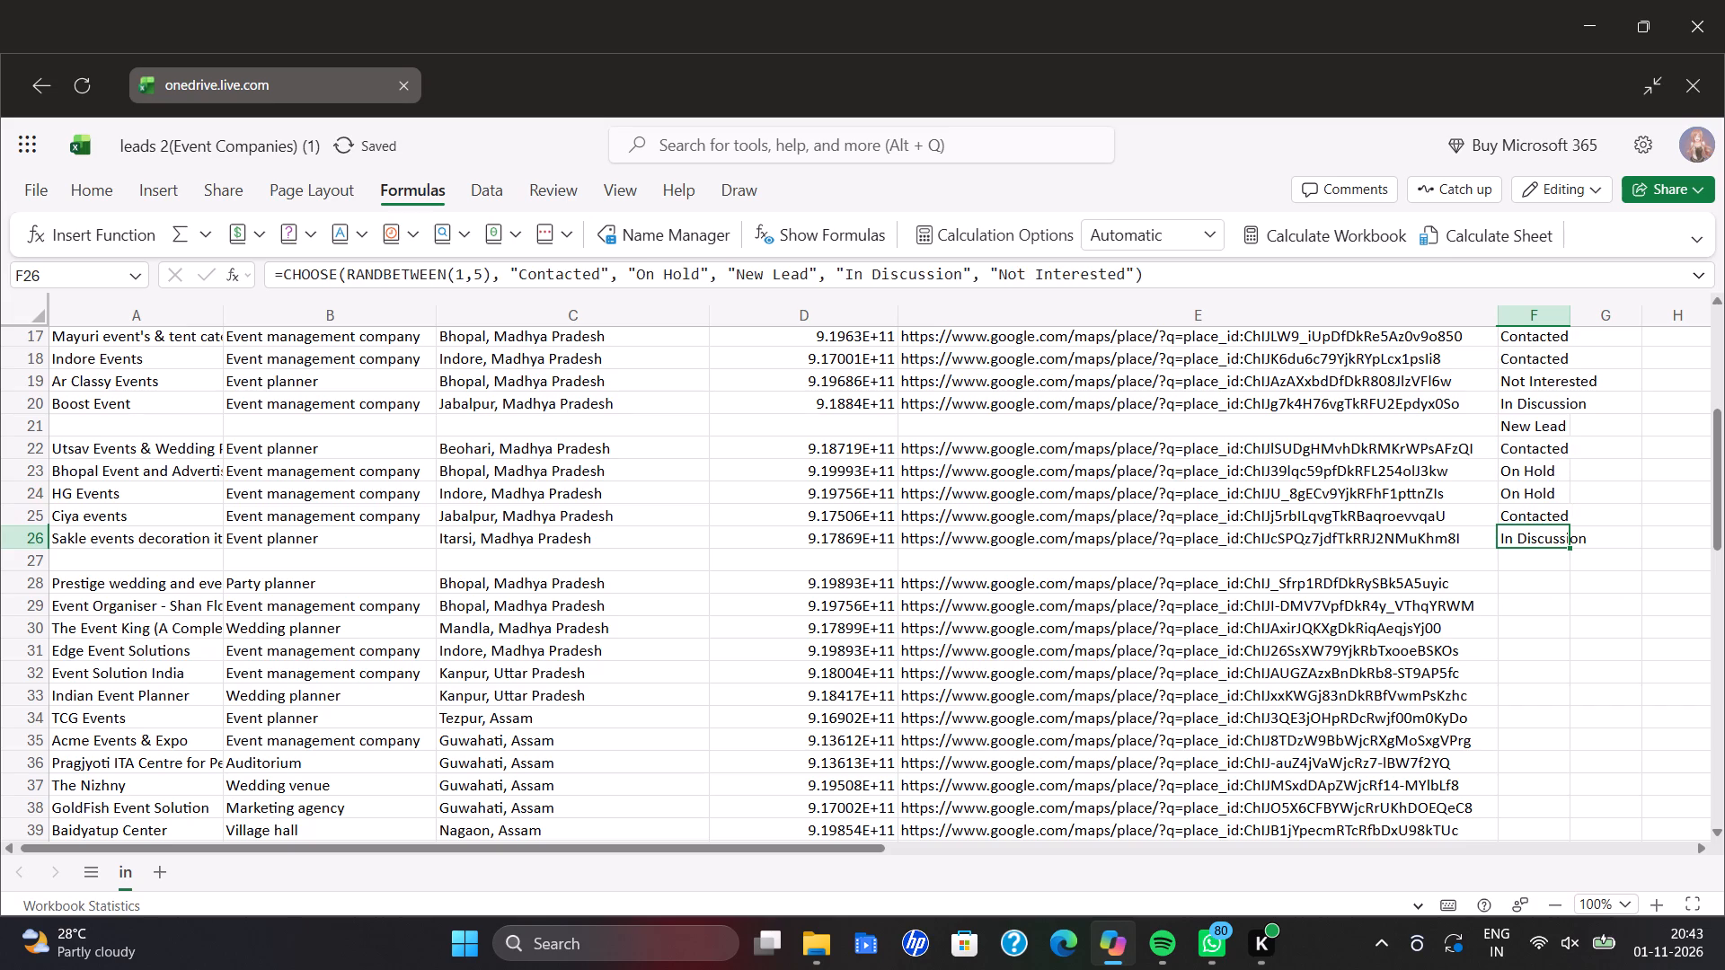
# Paste the random status formula into F28 to F31, Prestige wedding through Edge Event Solutions, skipping blank row 27.
pyautogui.click(1541, 568)
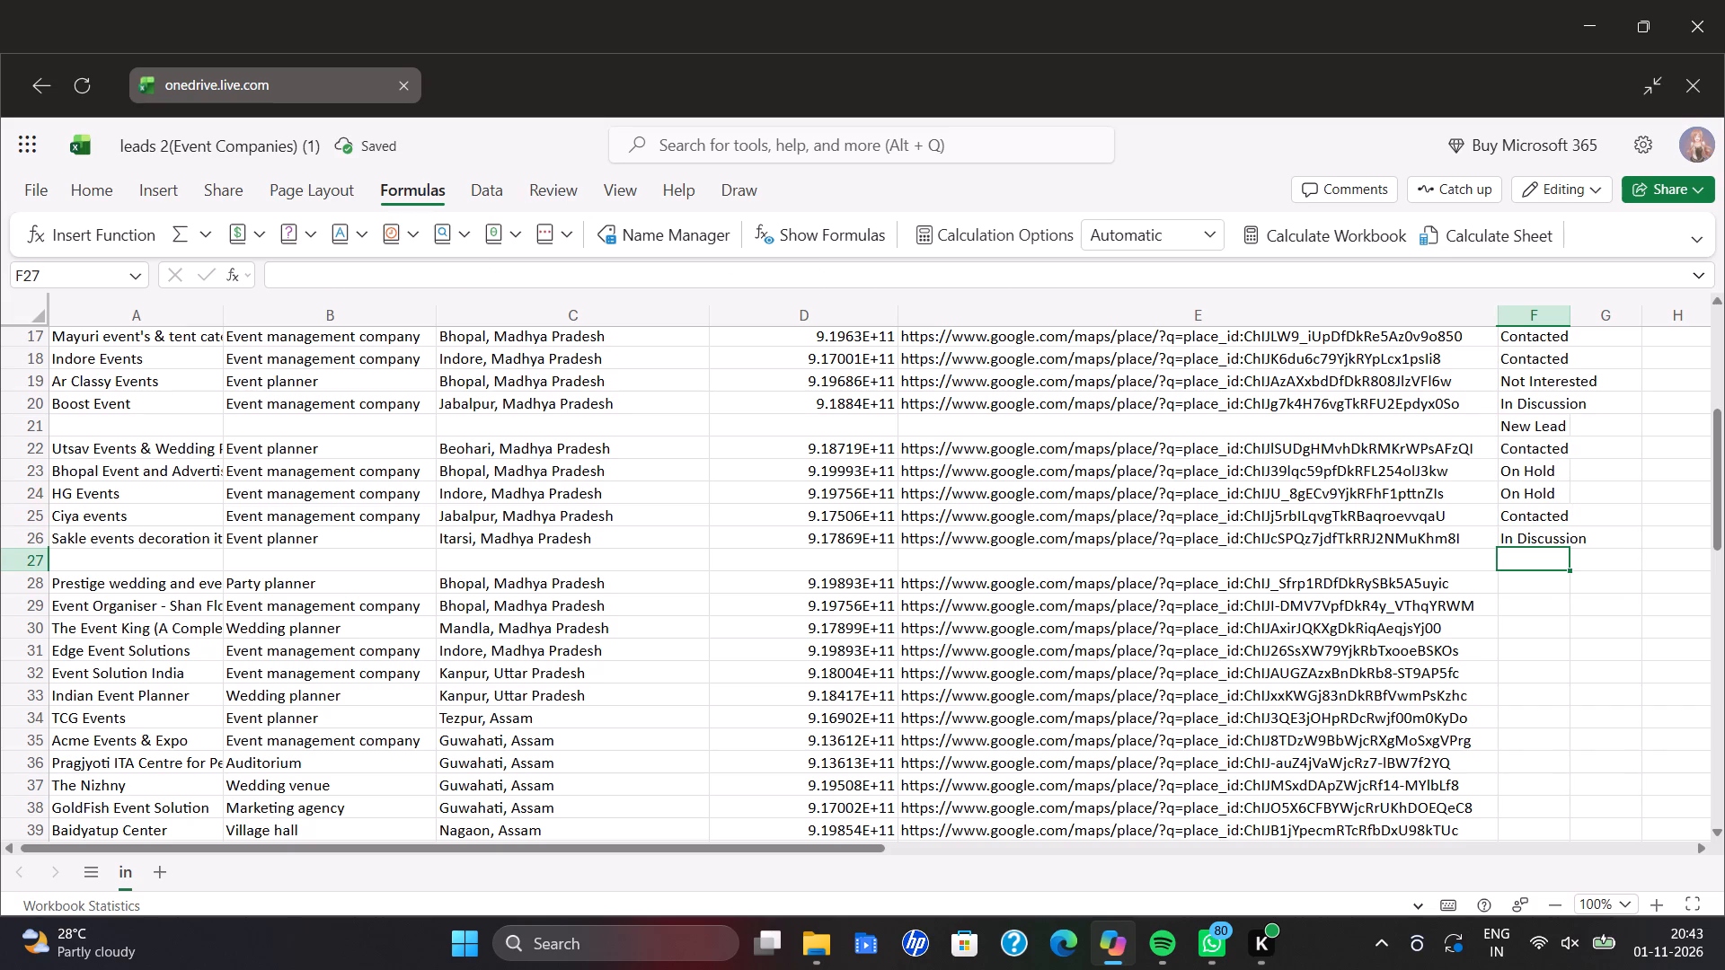
pyautogui.click(1535, 586)
pyautogui.hotkey('ctrl', 'v')
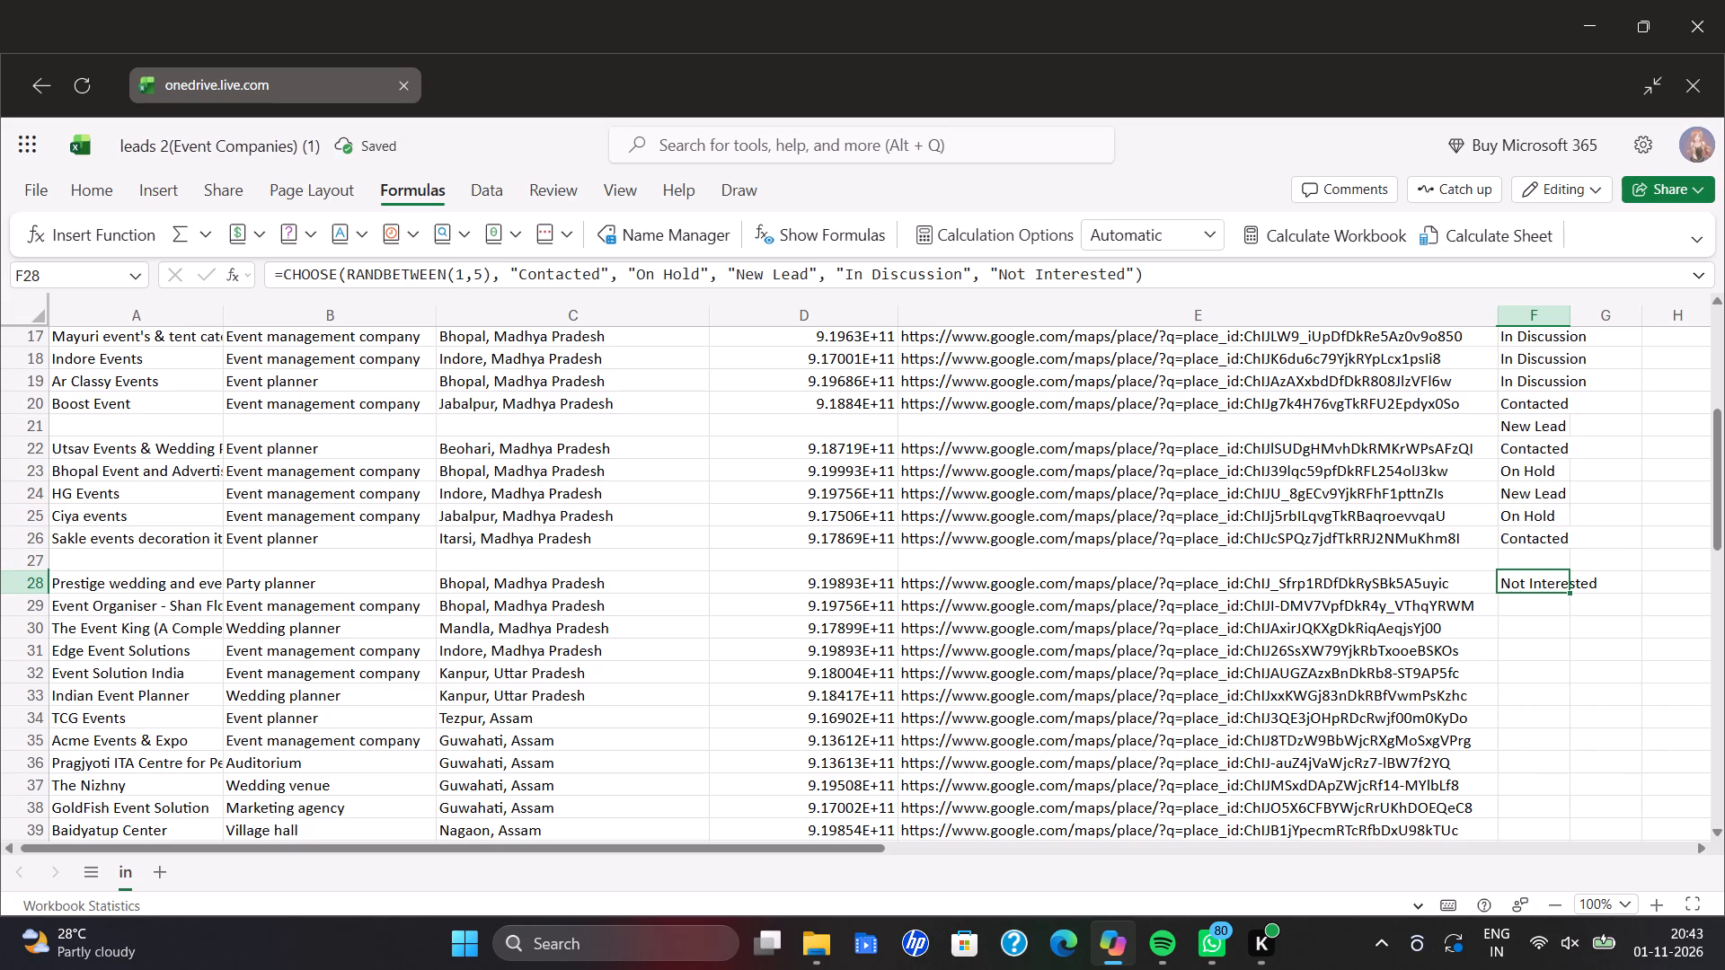
pyautogui.click(1535, 611)
pyautogui.hotkey('ctrl', 'v')
pyautogui.click(1543, 626)
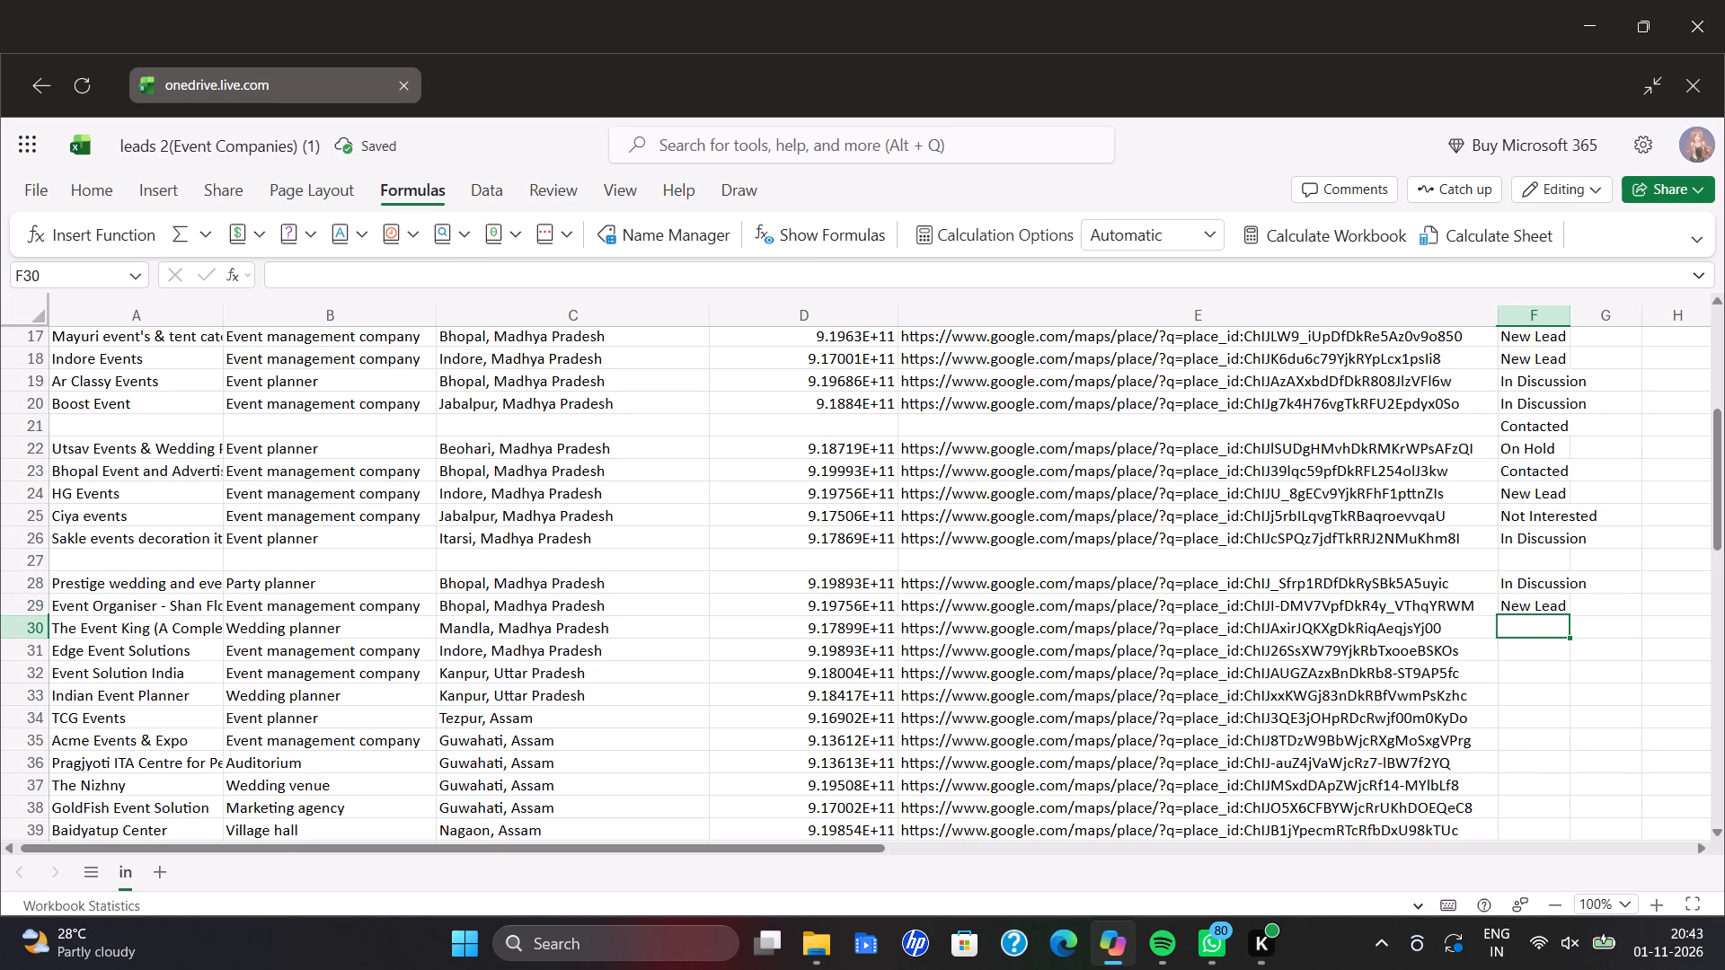
pyautogui.hotkey('ctrl', 'v')
pyautogui.click(1543, 657)
pyautogui.hotkey('ctrl', 'v')
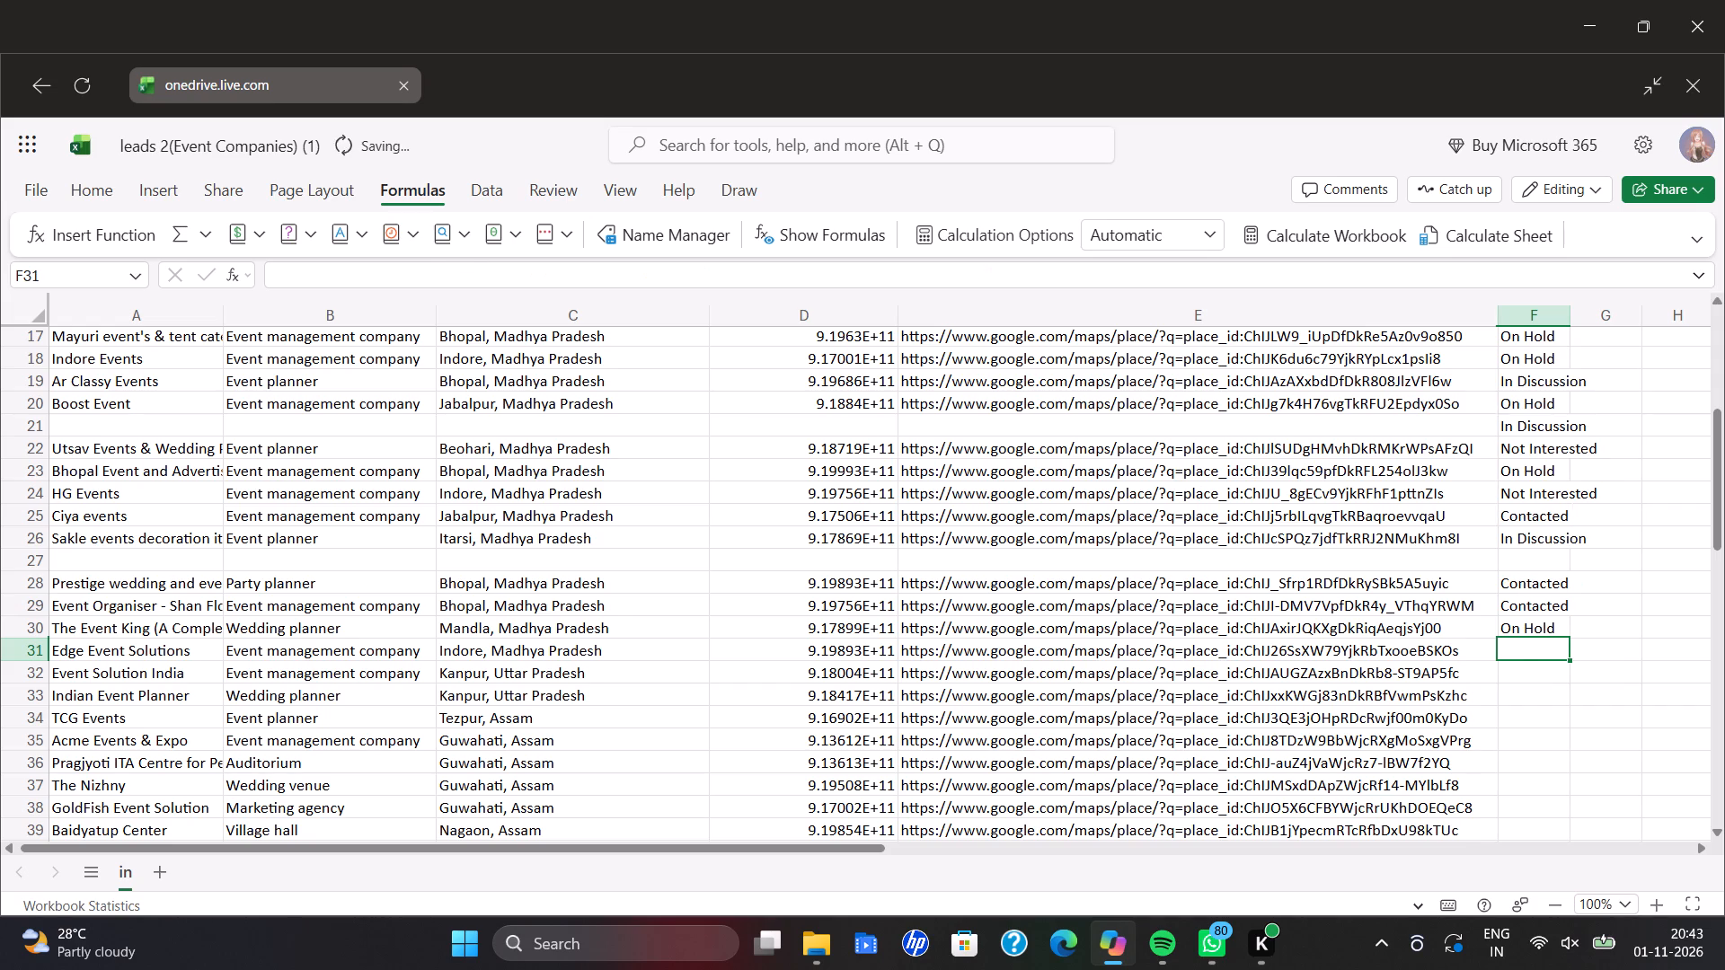
# Paste the random status formula into F32, F33 and F34, Event Solution India through TCG Events.
pyautogui.click(1543, 672)
pyautogui.hotkey('ctrl', 'v')
pyautogui.click(1538, 699)
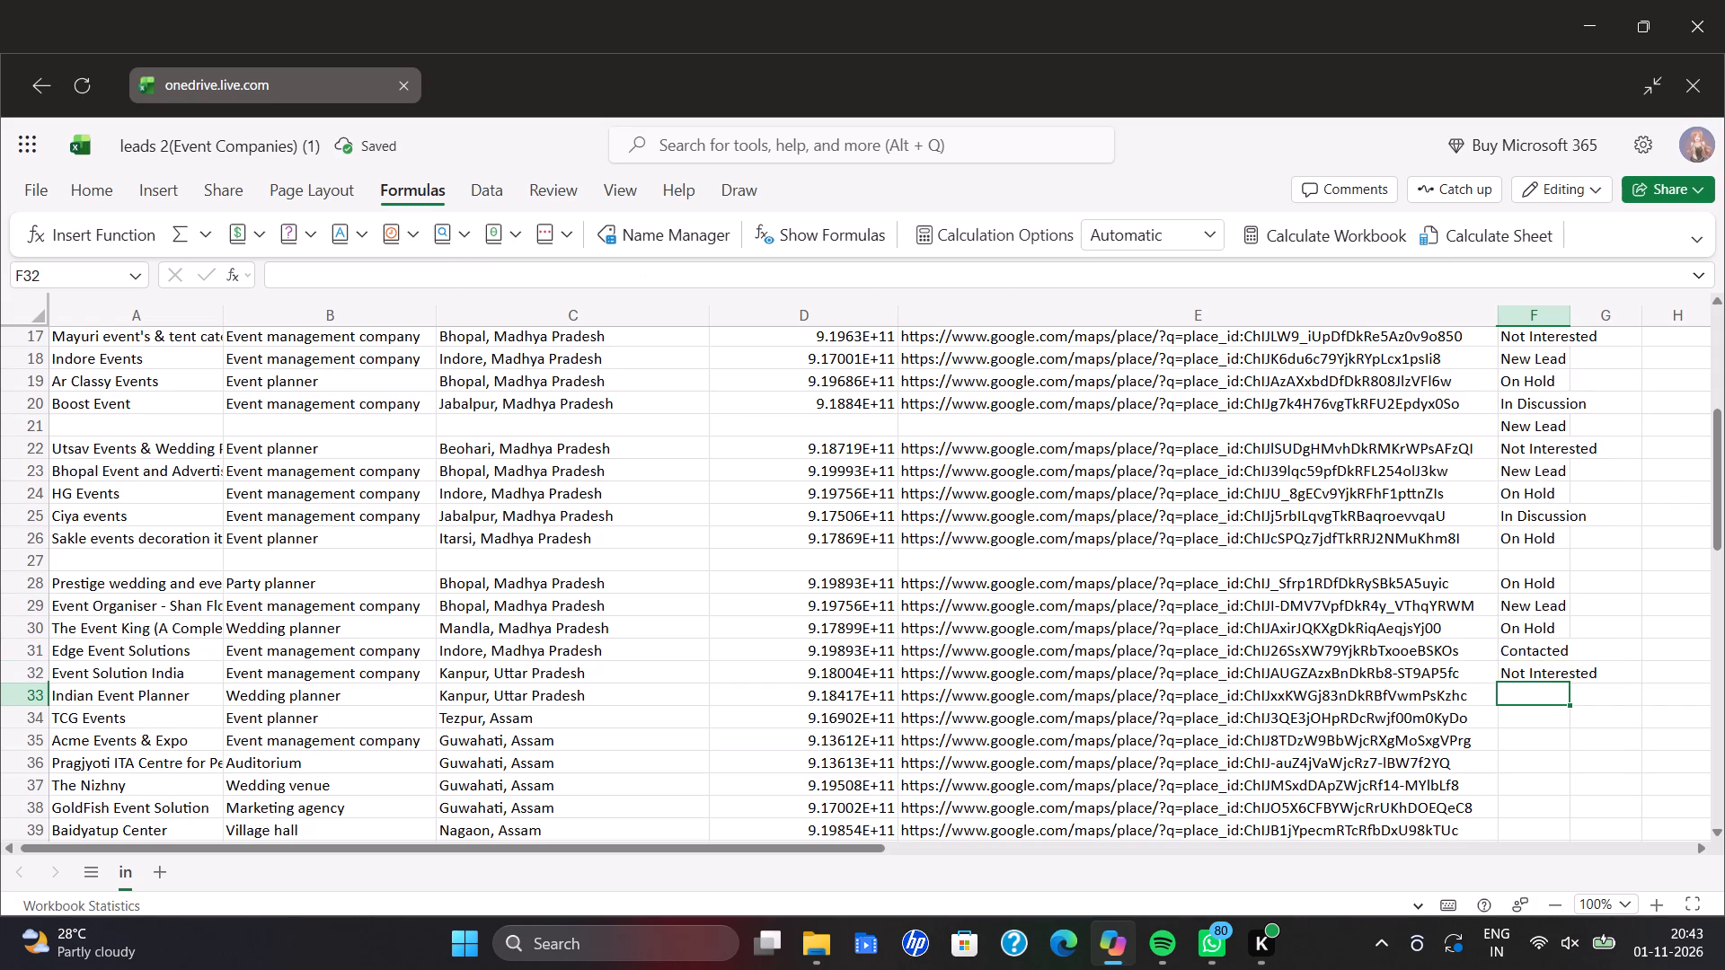
pyautogui.hotkey('ctrl', 'v')
pyautogui.click(1526, 707)
pyautogui.click(1527, 713)
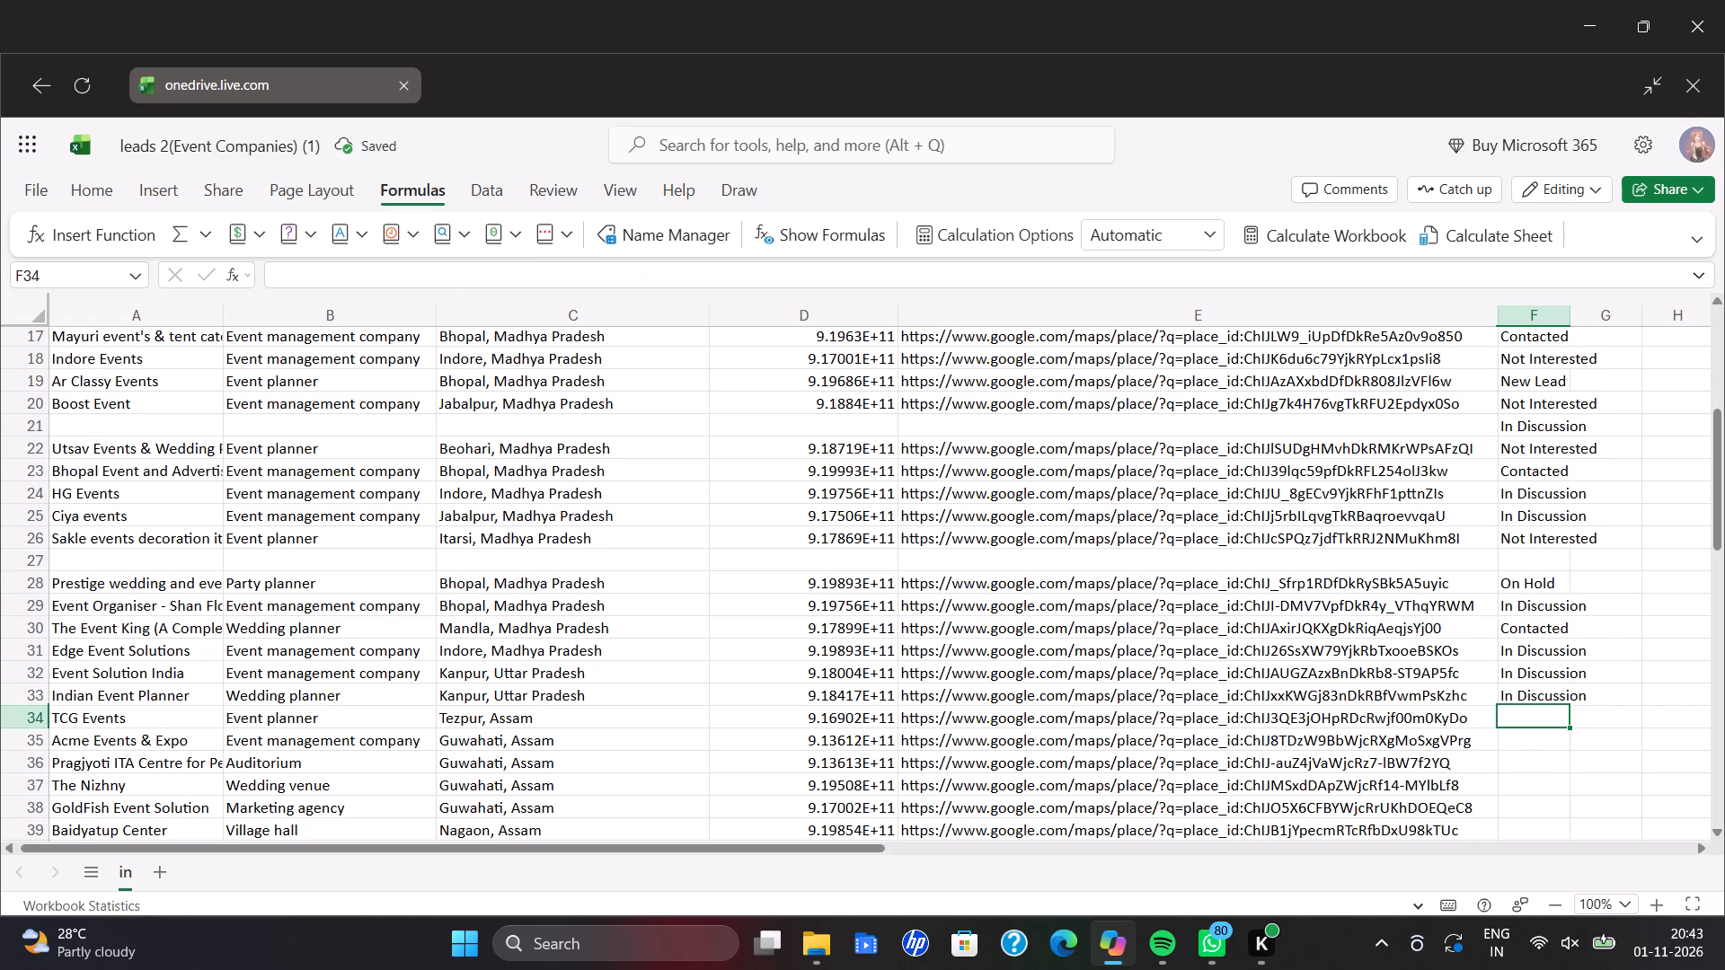
pyautogui.hotkey('ctrl', 'v')
pyautogui.hotkey('ctrl', 'v')
pyautogui.keyDown('ctrl'); pyautogui.click(1539, 737); pyautogui.keyUp('ctrl')
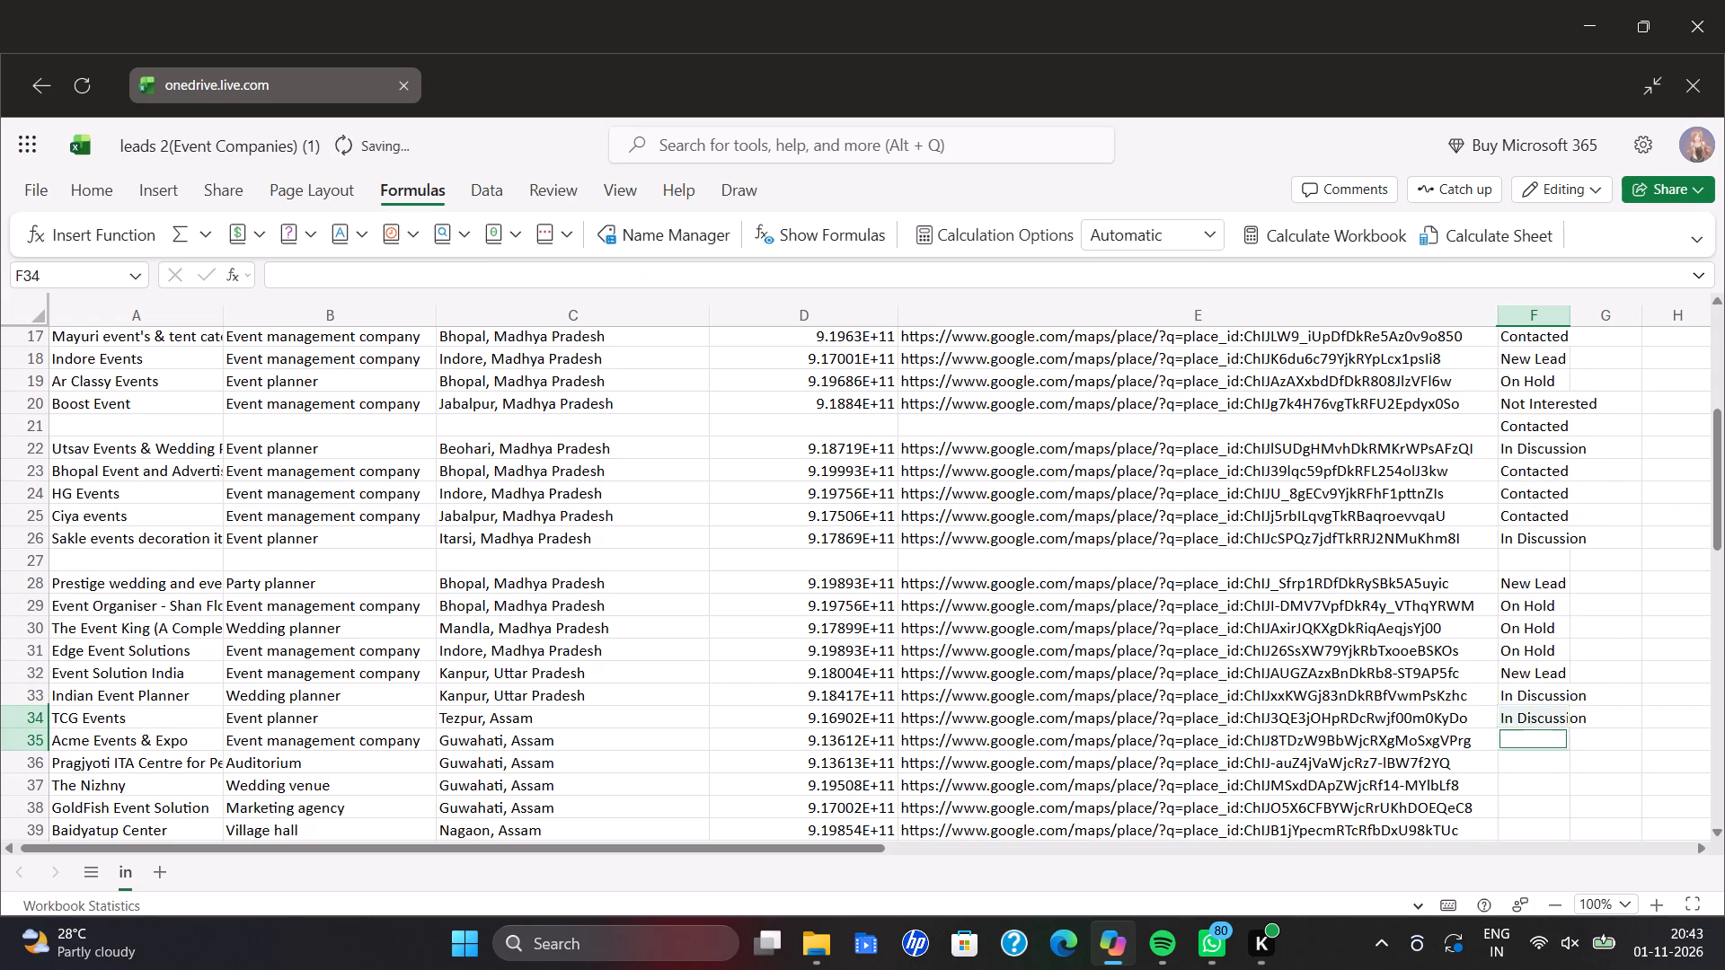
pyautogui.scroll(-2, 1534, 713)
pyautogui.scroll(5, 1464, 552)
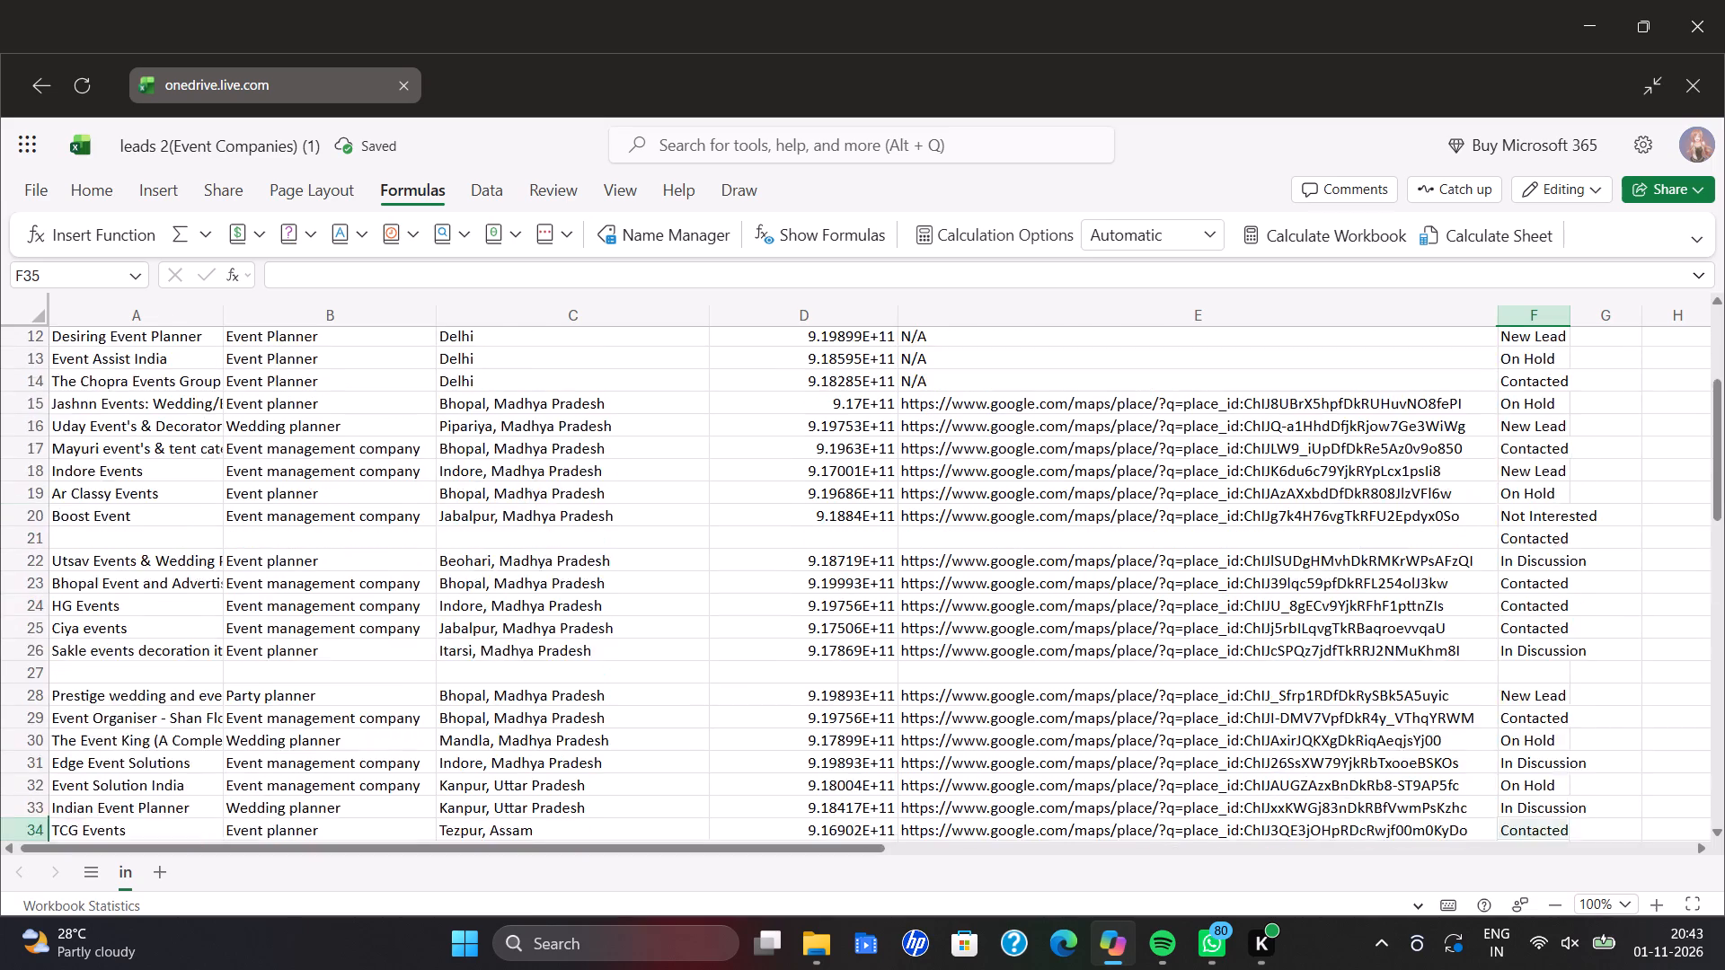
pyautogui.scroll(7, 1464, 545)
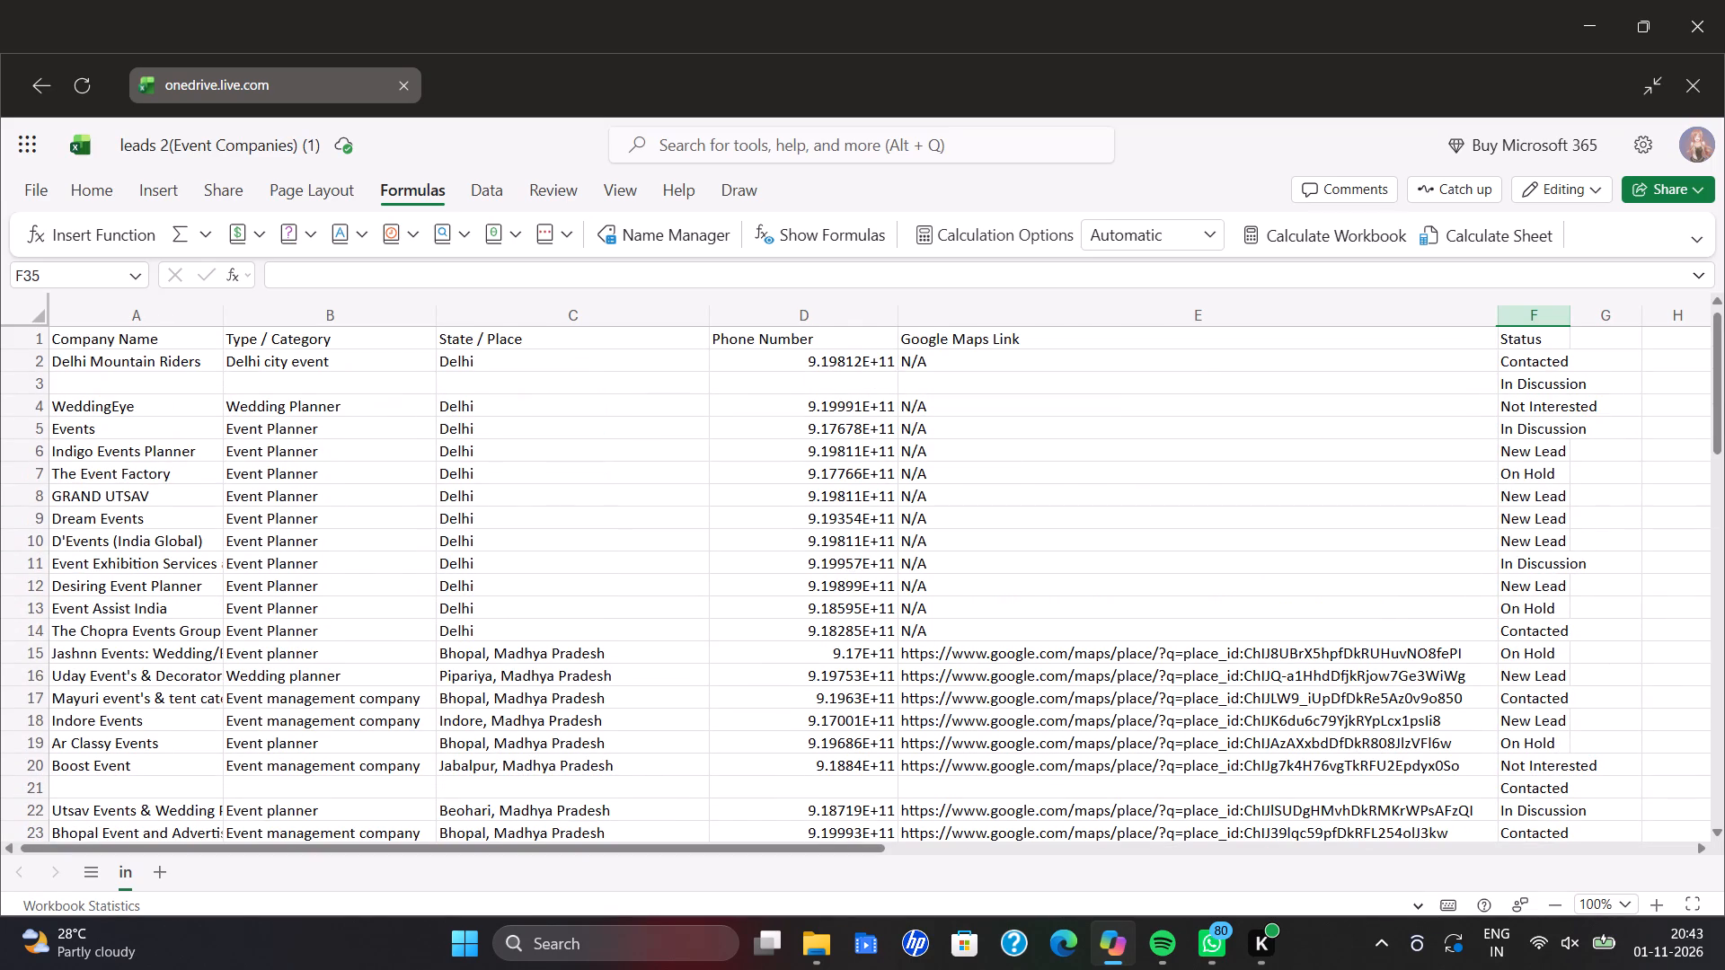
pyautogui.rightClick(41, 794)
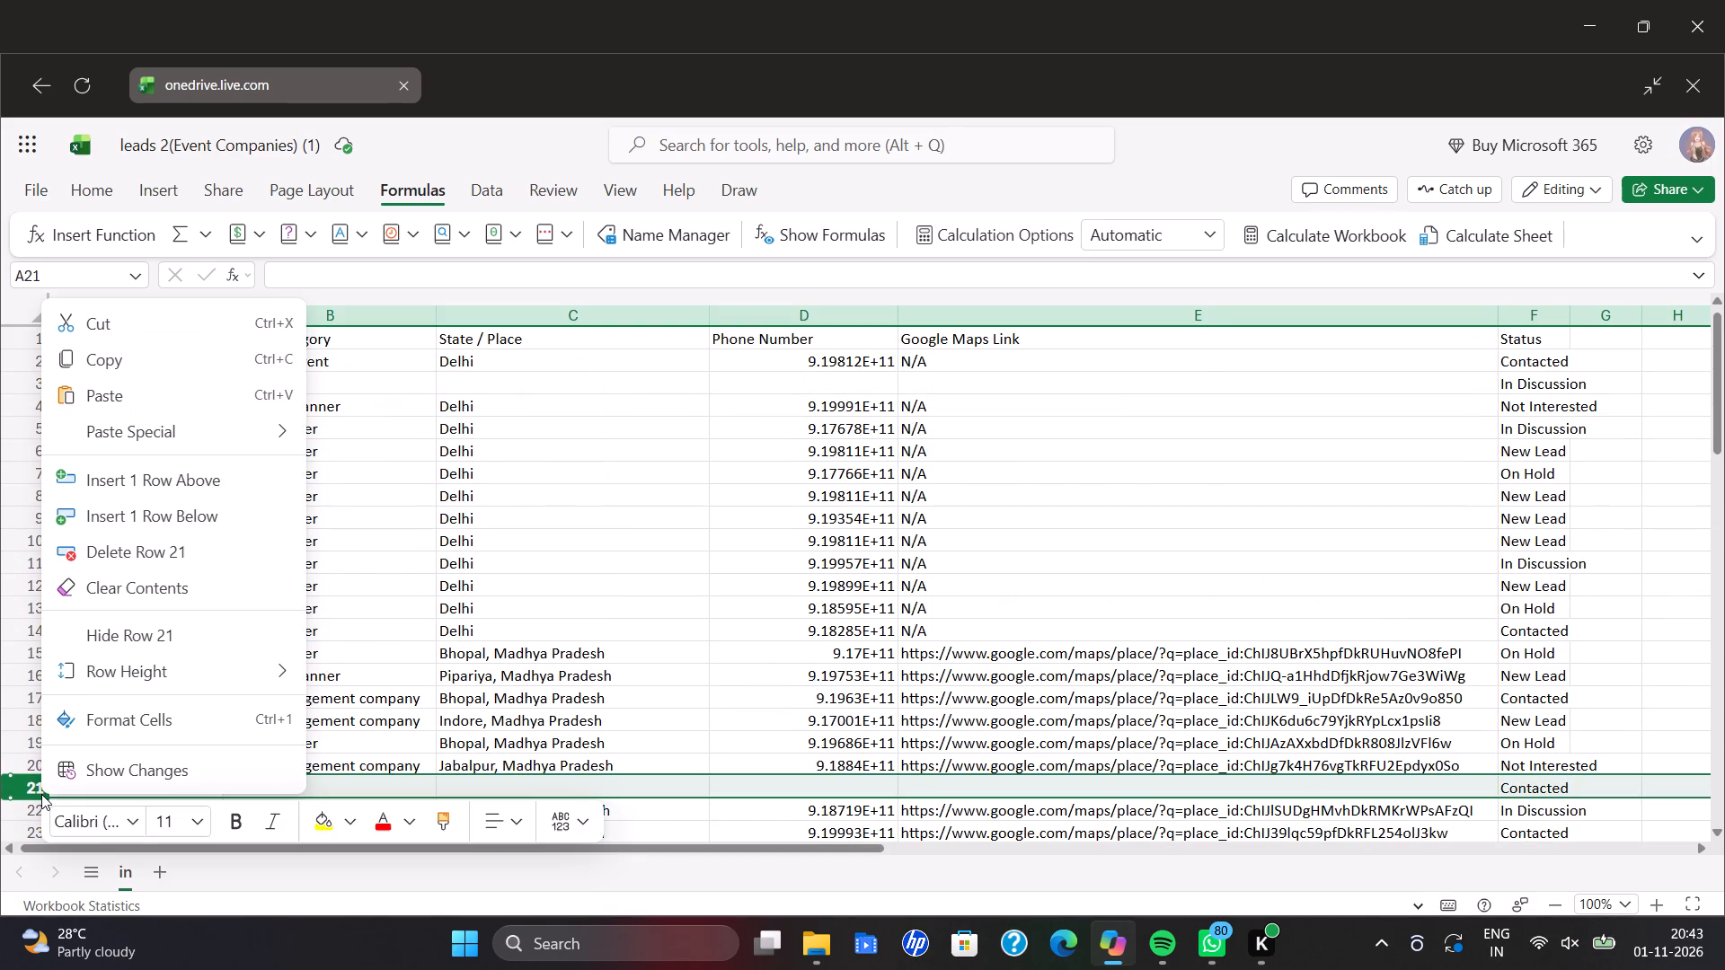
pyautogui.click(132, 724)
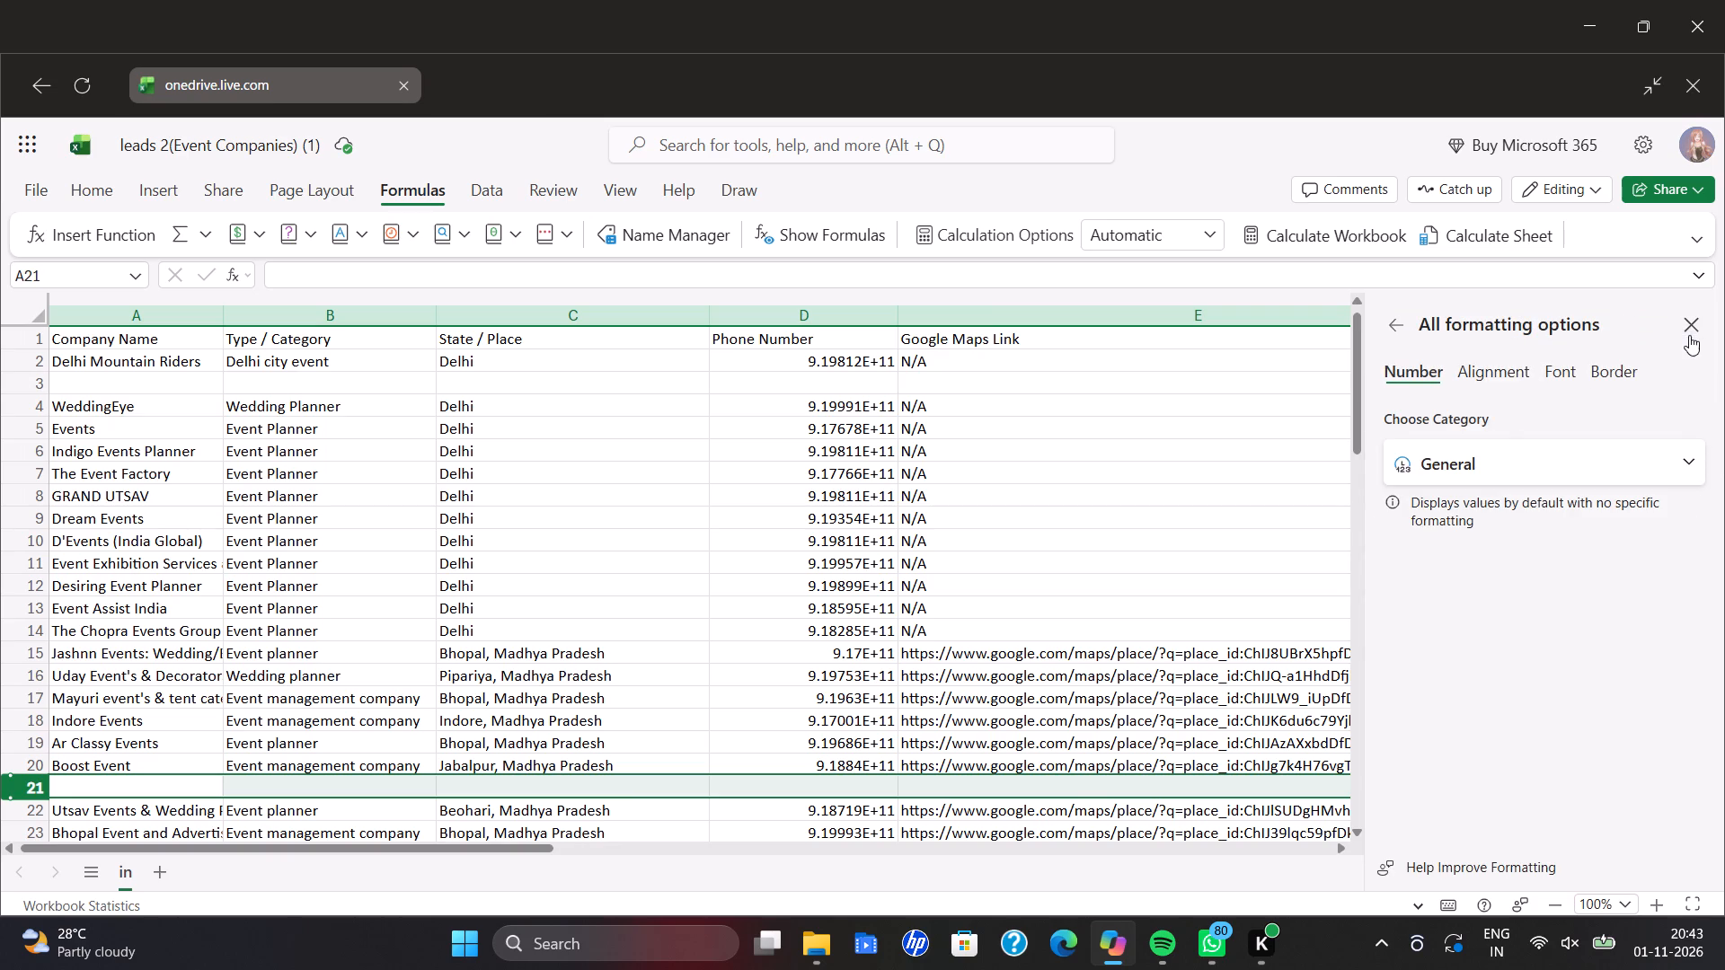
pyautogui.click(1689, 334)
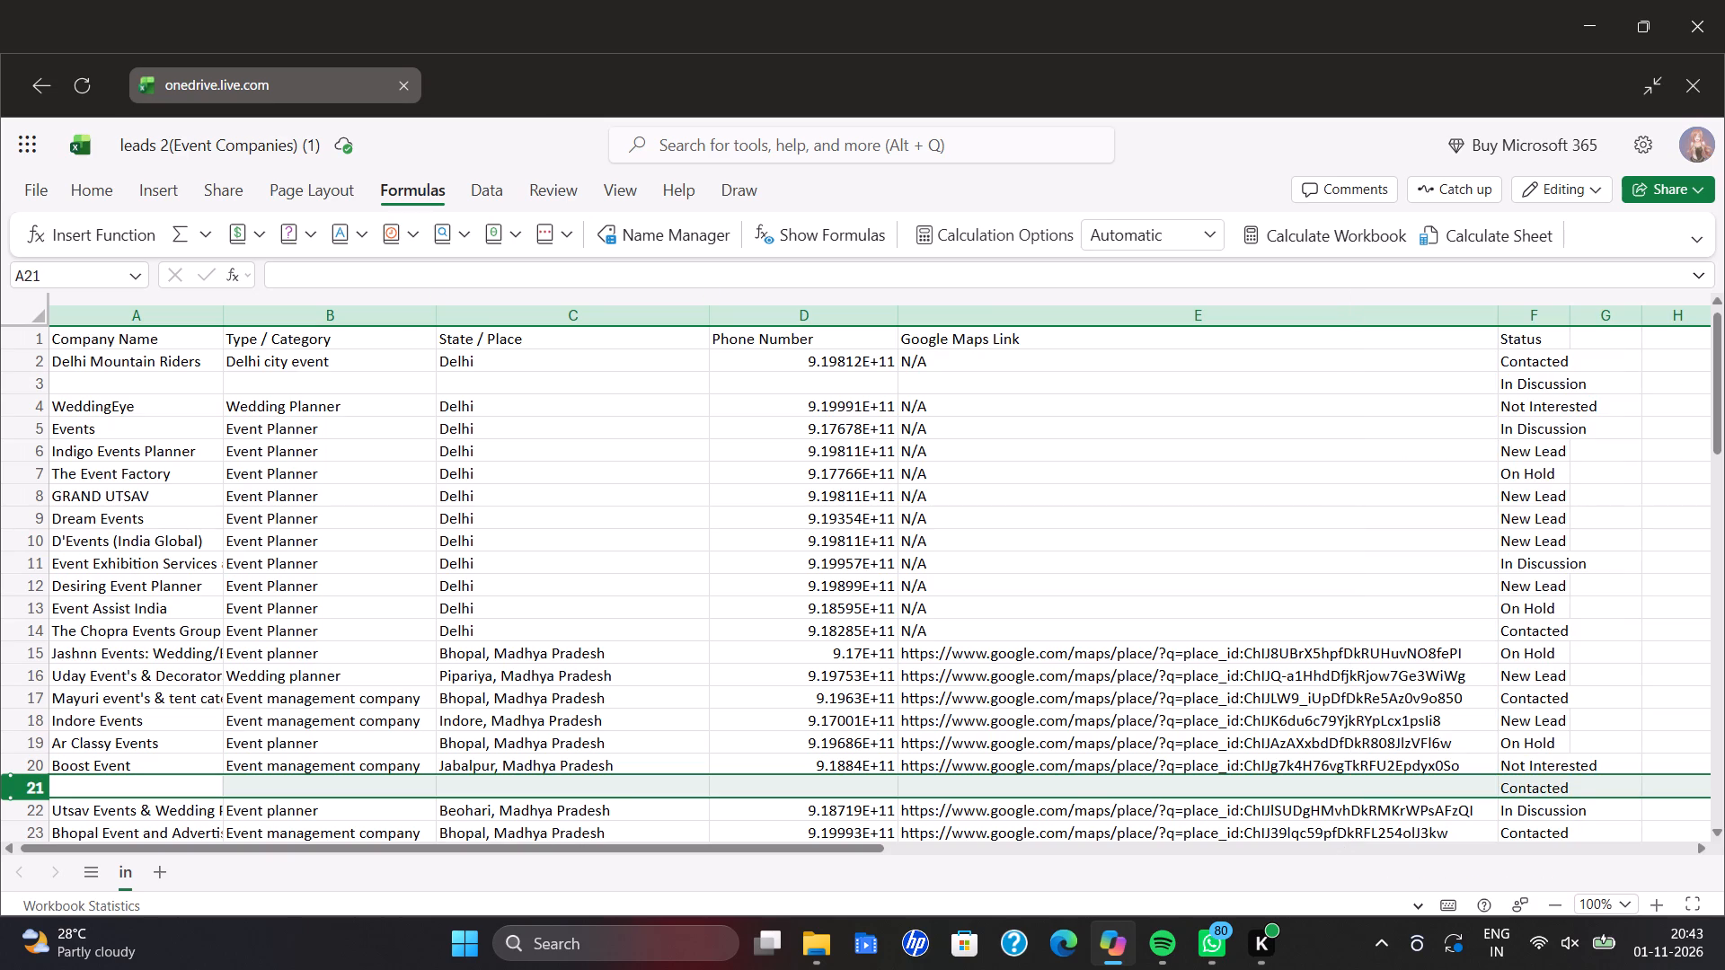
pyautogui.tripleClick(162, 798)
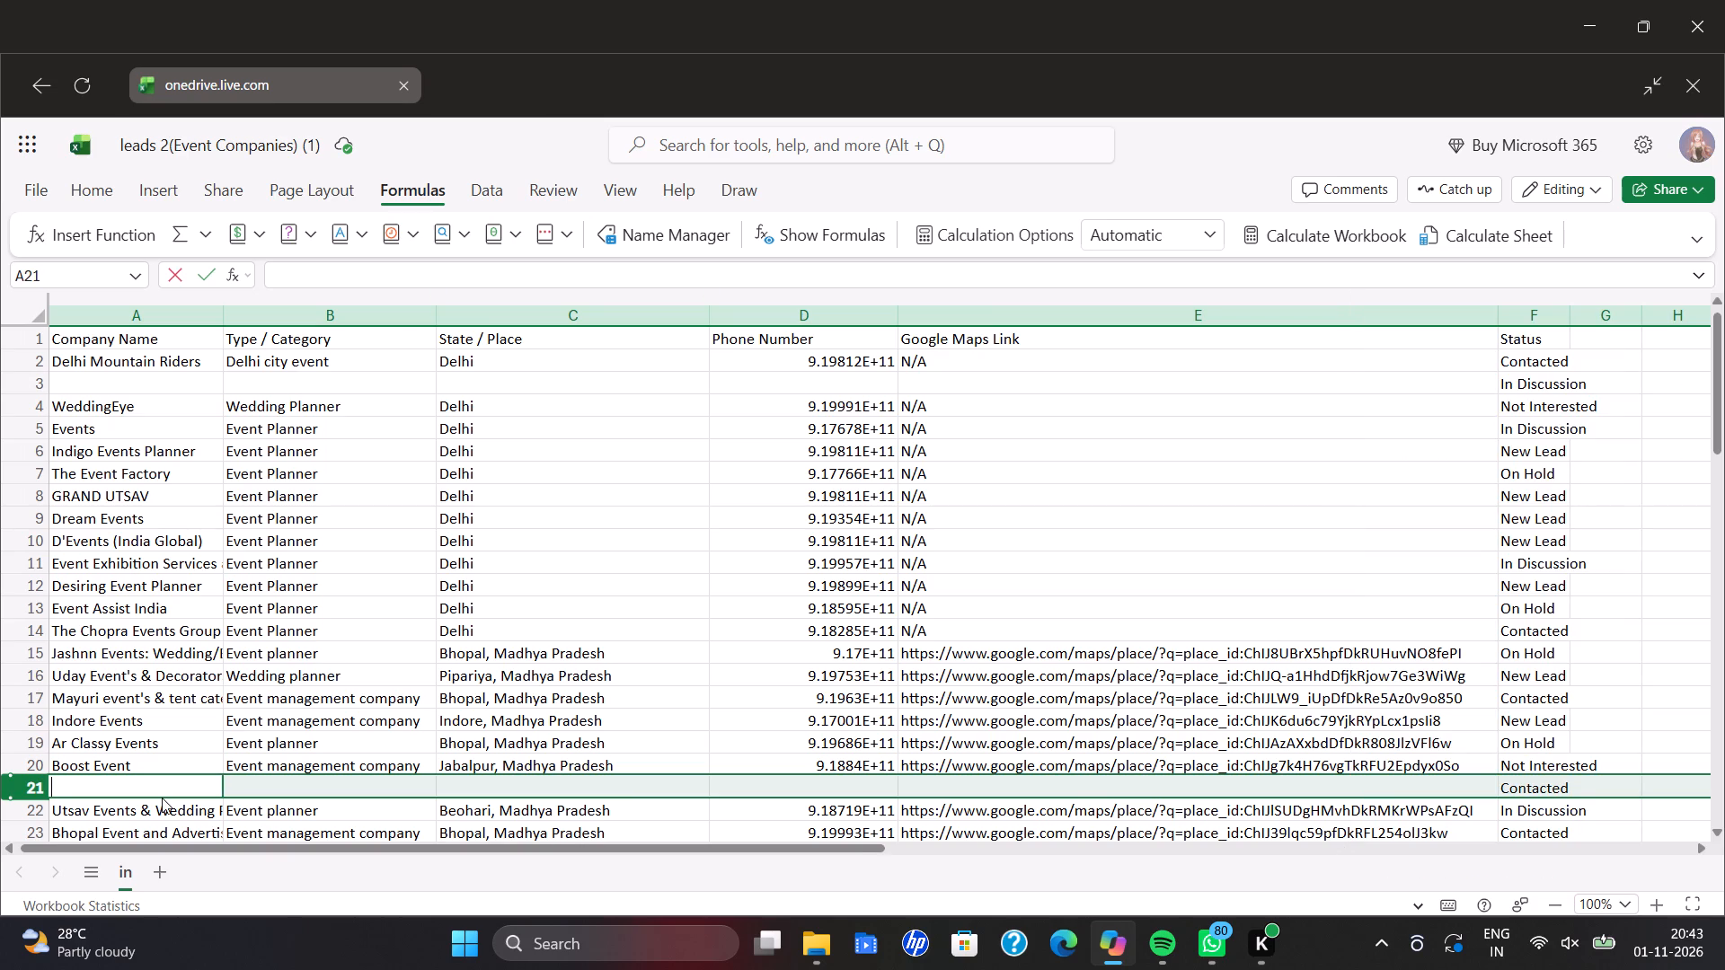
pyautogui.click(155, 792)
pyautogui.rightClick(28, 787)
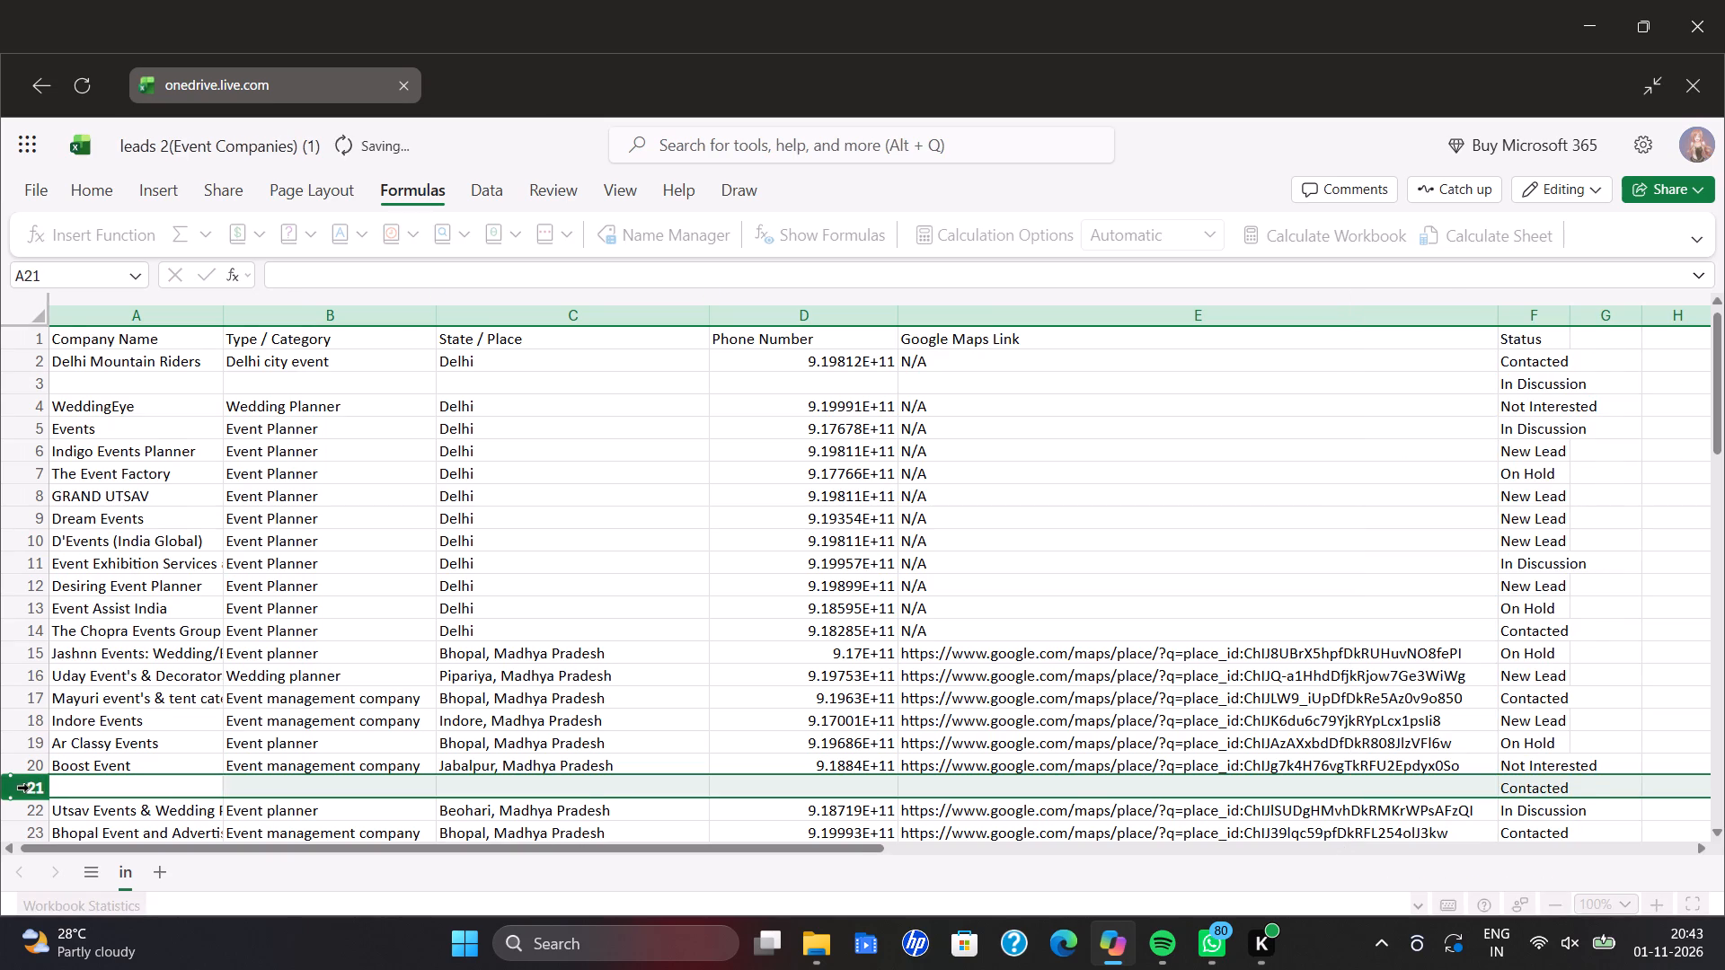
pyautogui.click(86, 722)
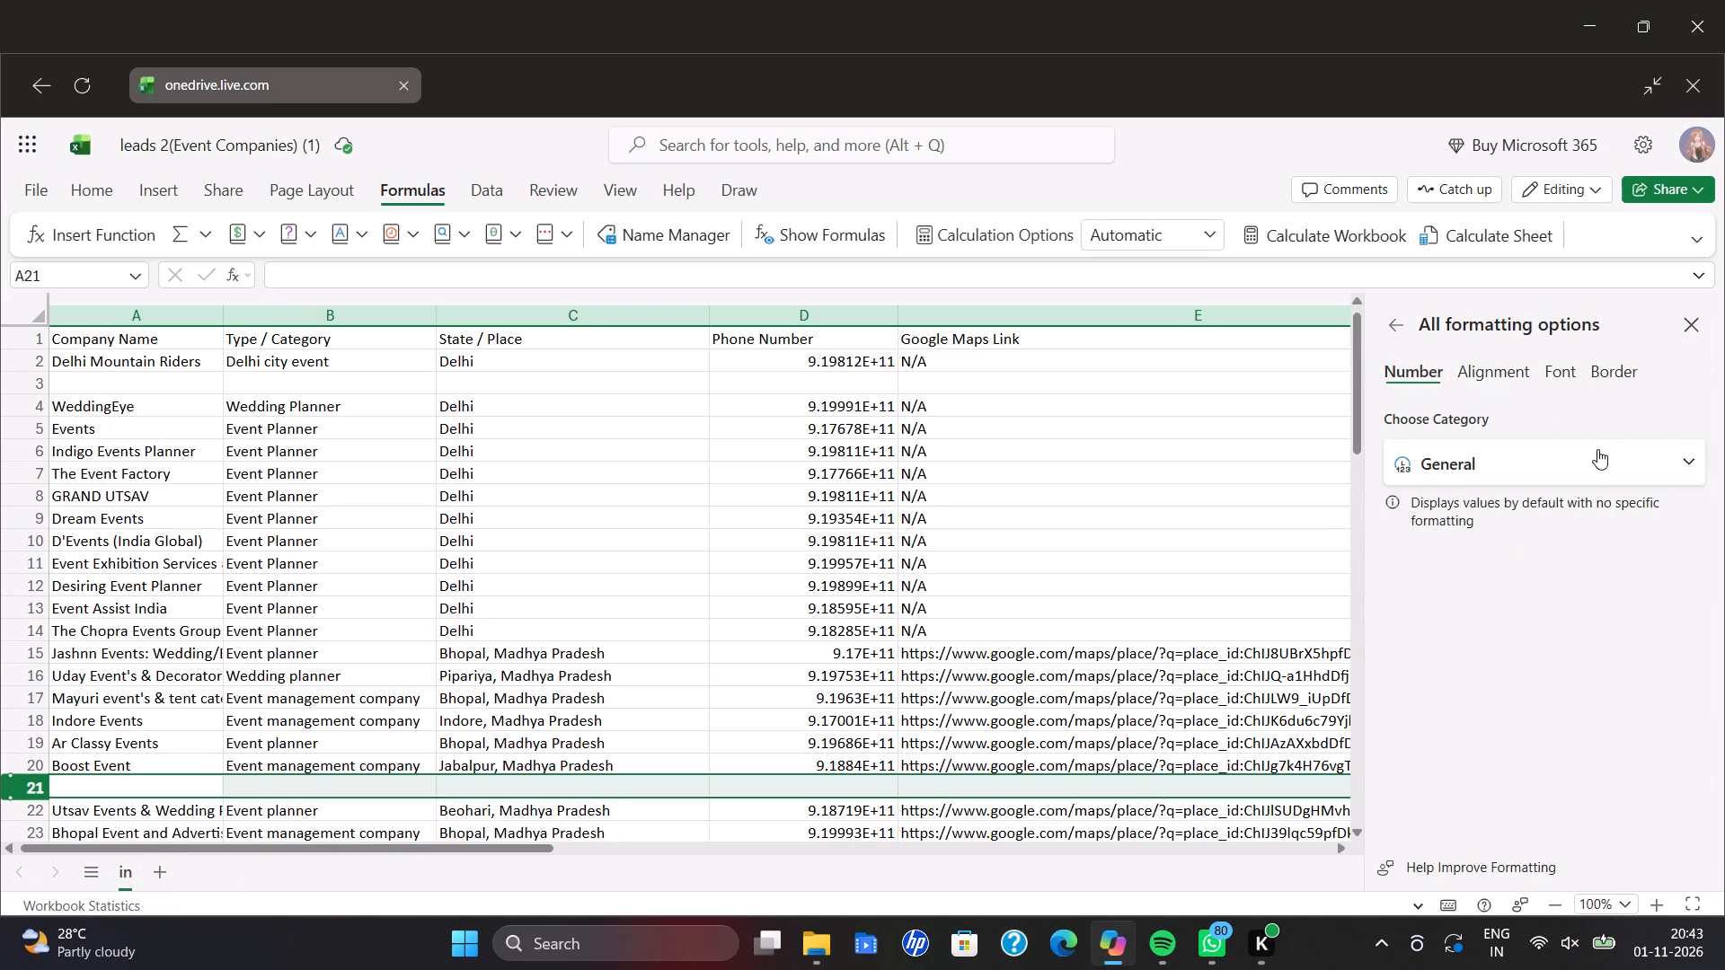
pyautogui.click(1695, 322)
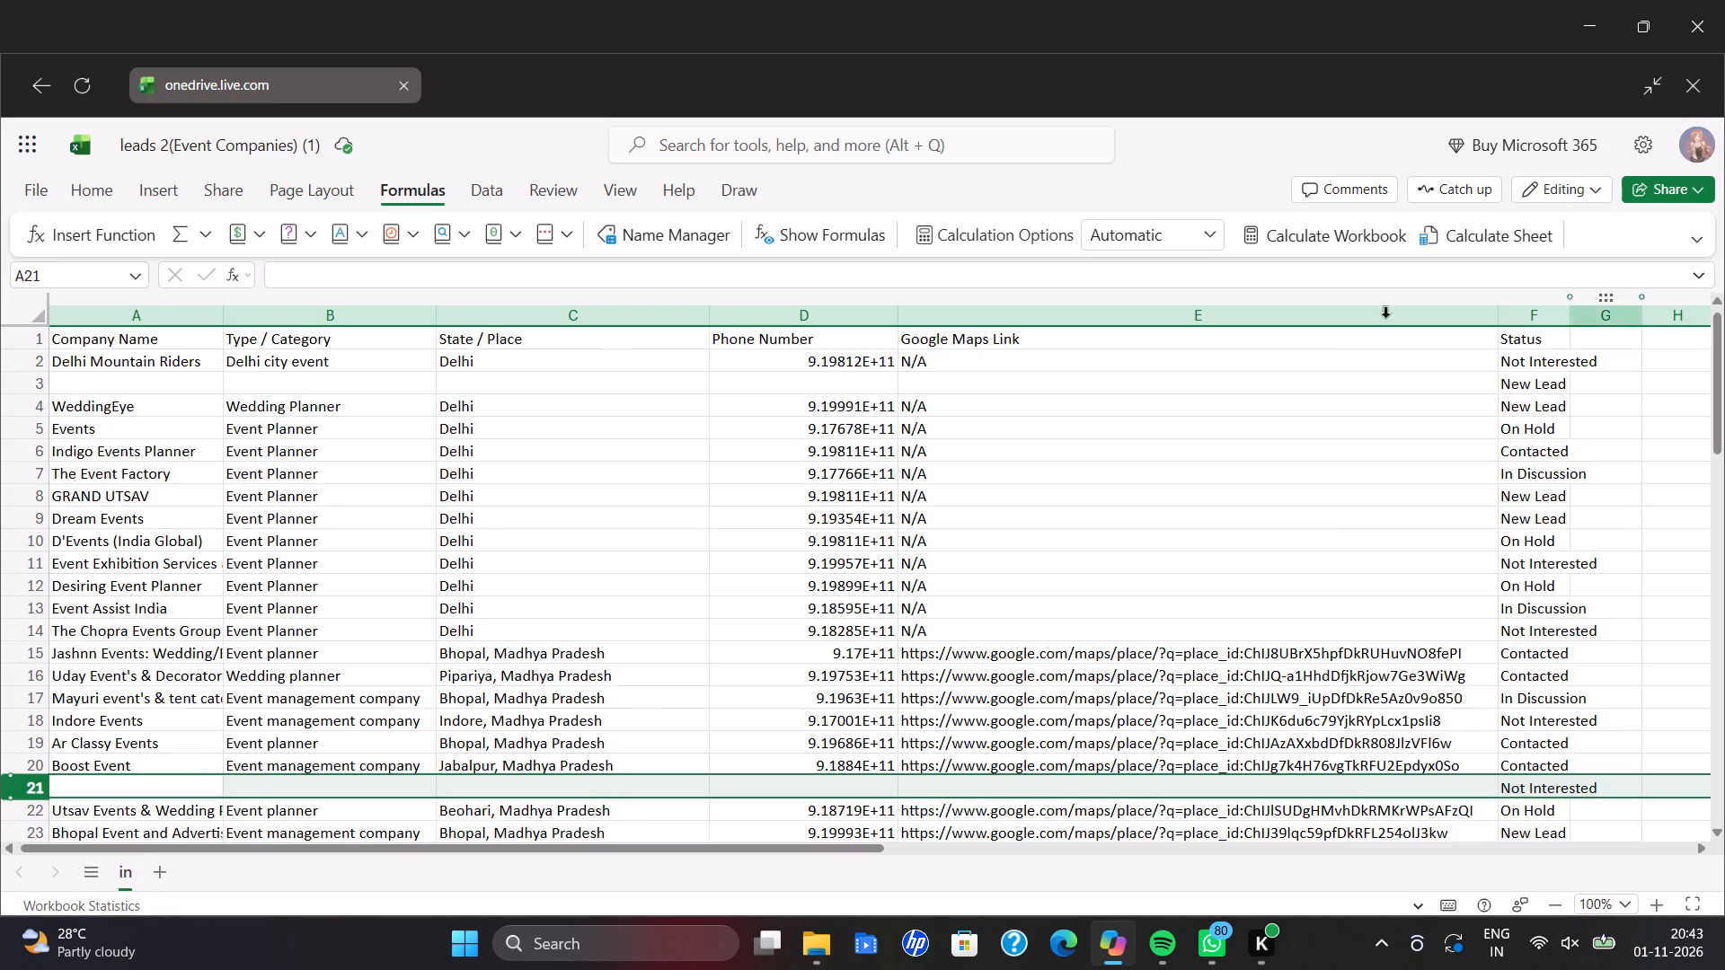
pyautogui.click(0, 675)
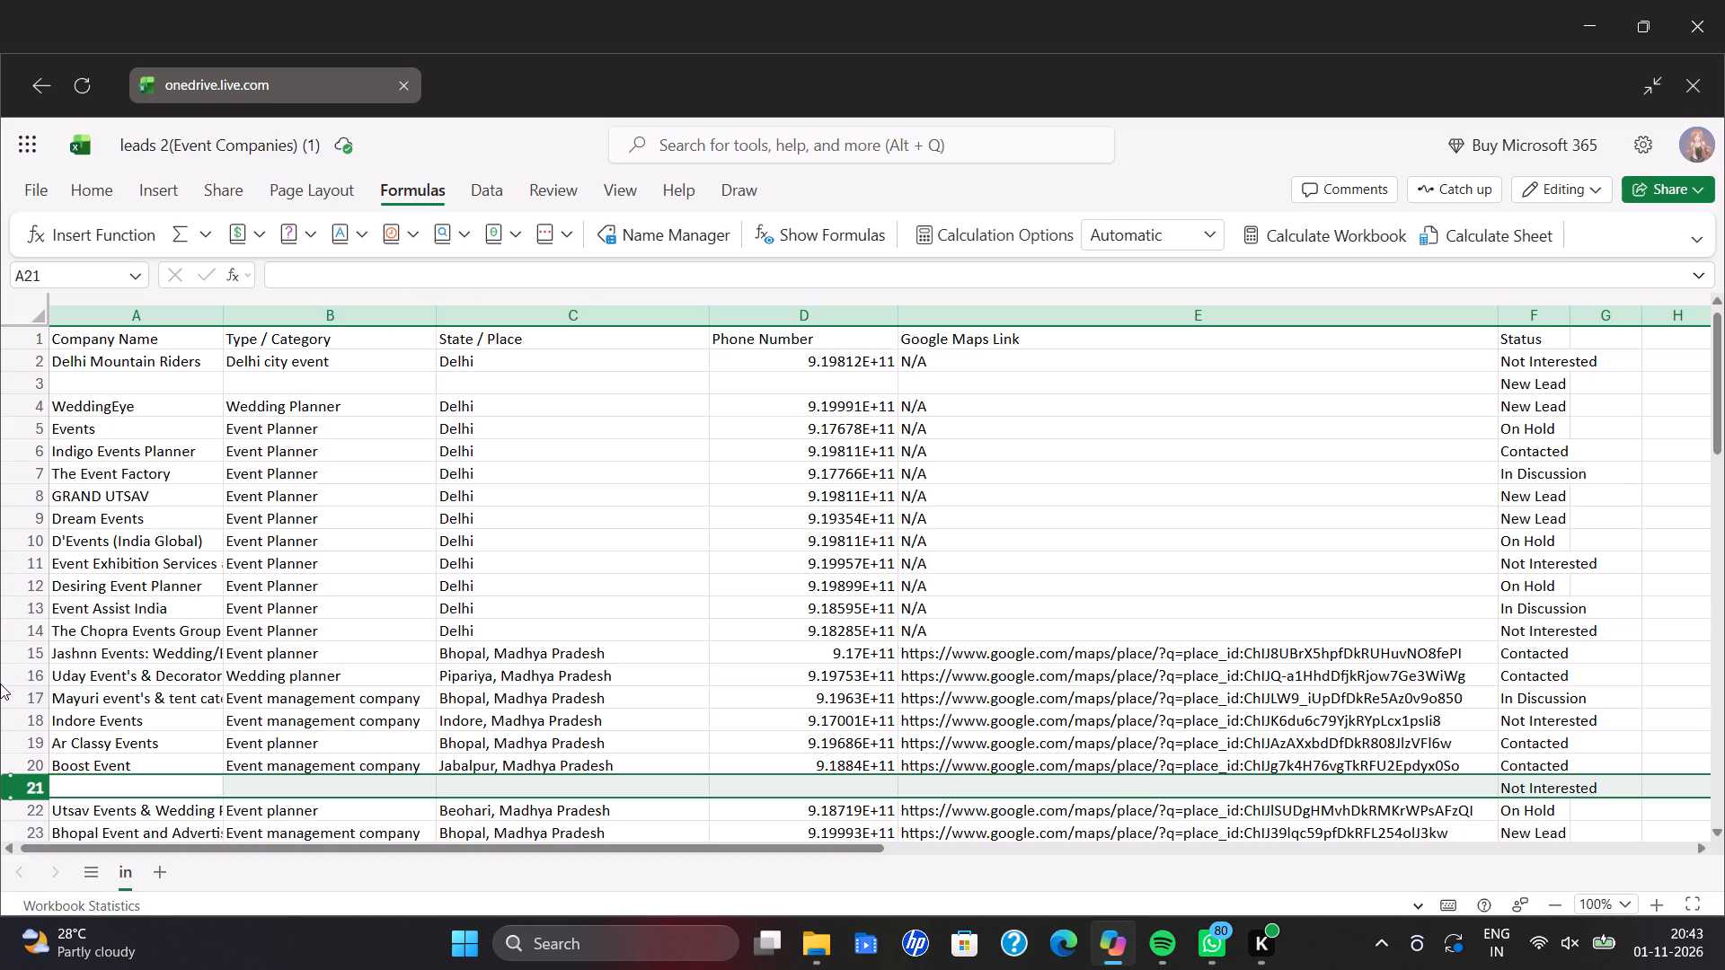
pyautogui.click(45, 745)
# Enter the company name "Indo Restay Event" in cell A21 of the blank row.
pyautogui.click(54, 779)
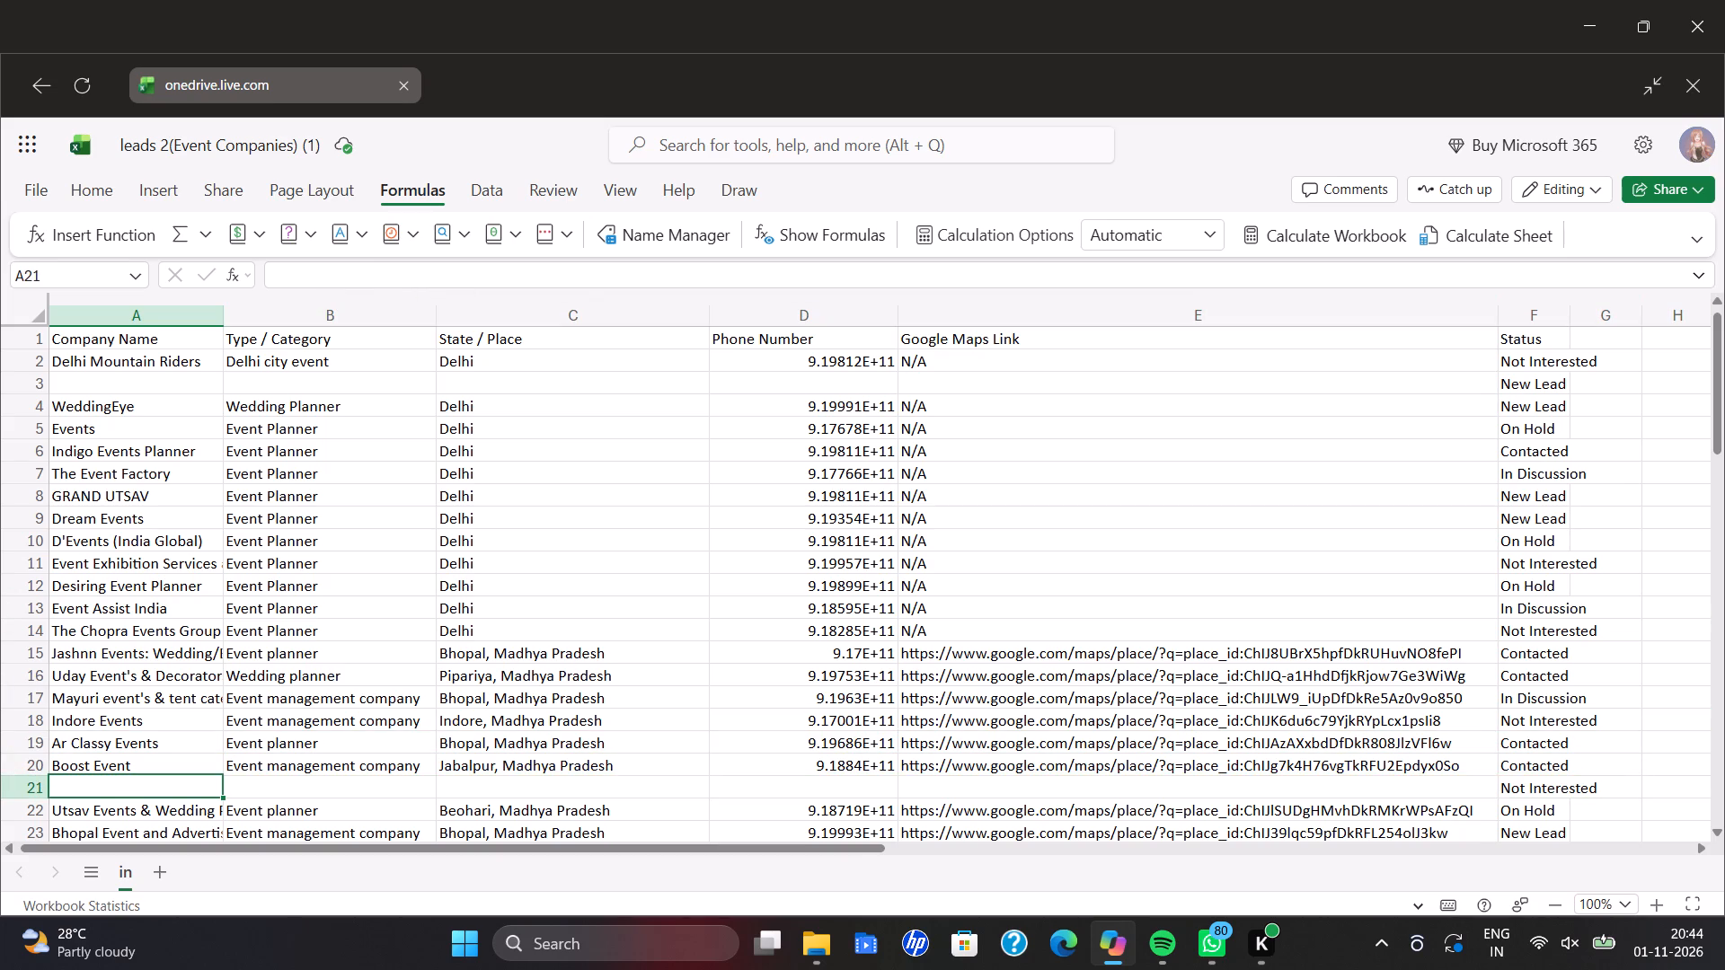
pyautogui.doubleClick(71, 786)
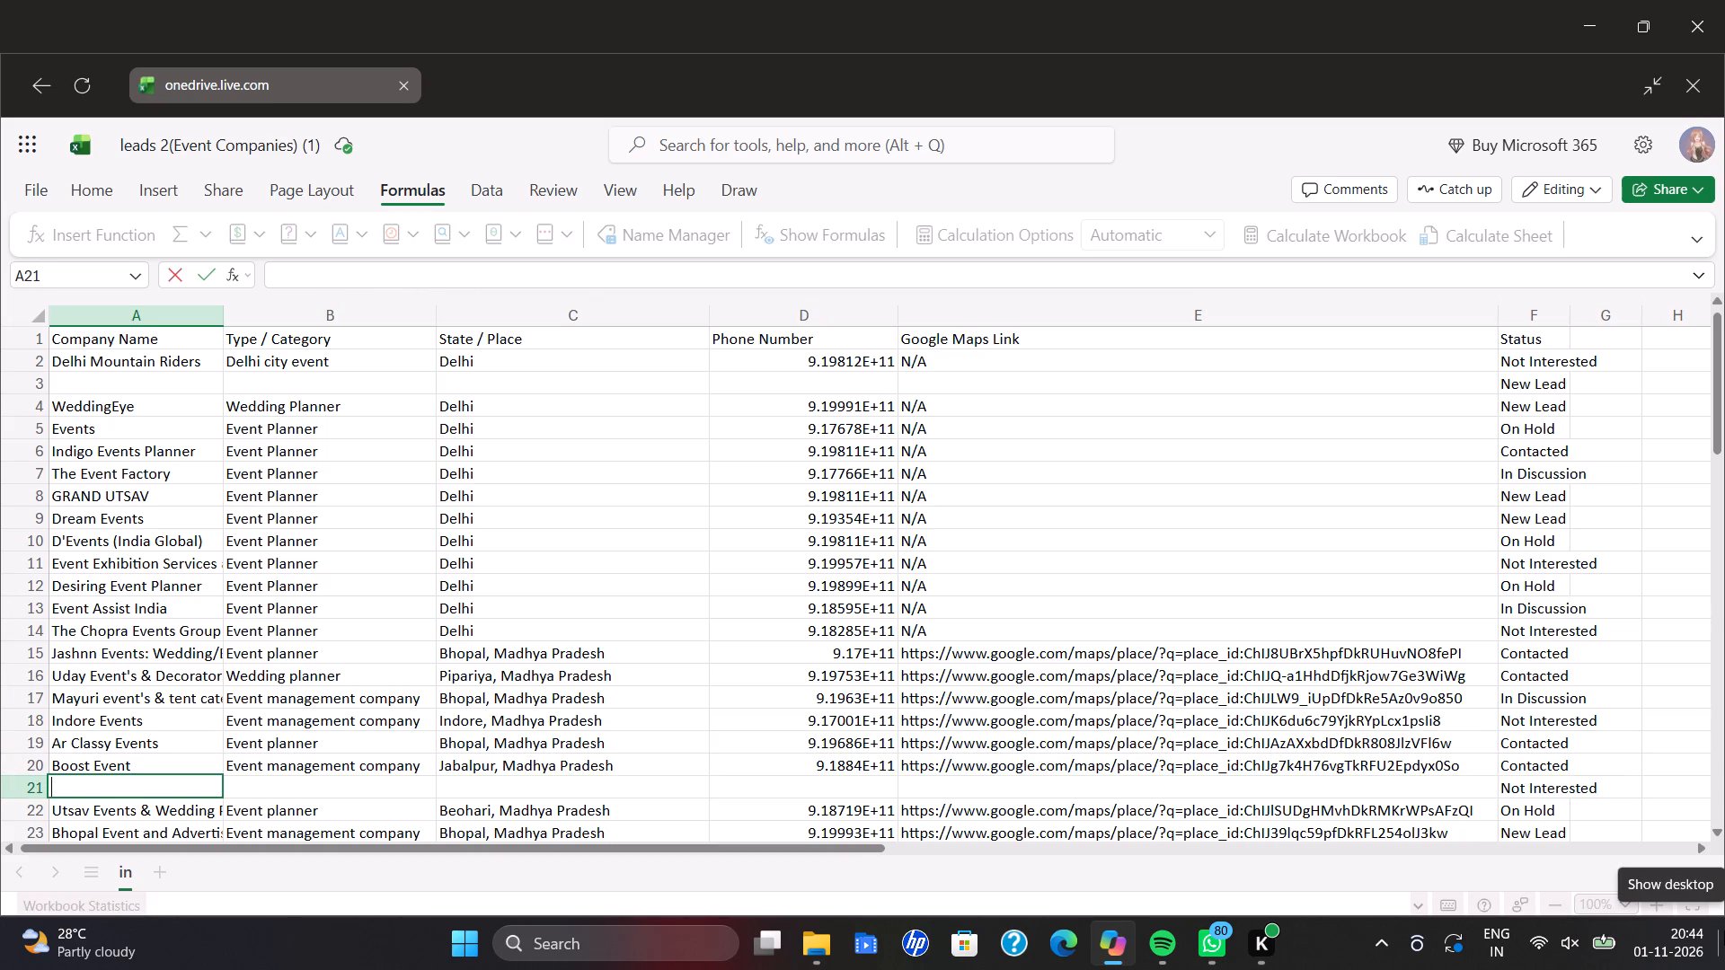
pyautogui.hotkey('shift', 'm')
pyautogui.press('BackSpace')
pyautogui.hotkey('shift', 'i')
pyautogui.press('BackSpace')
pyautogui.write('iN')
pyautogui.press('BackSpace')
pyautogui.press('BackSpace')
pyautogui.write('IN')
pyautogui.press('BackSpace')
pyautogui.press('BackSpace')
pyautogui.press('i')
pyautogui.write('ndo')
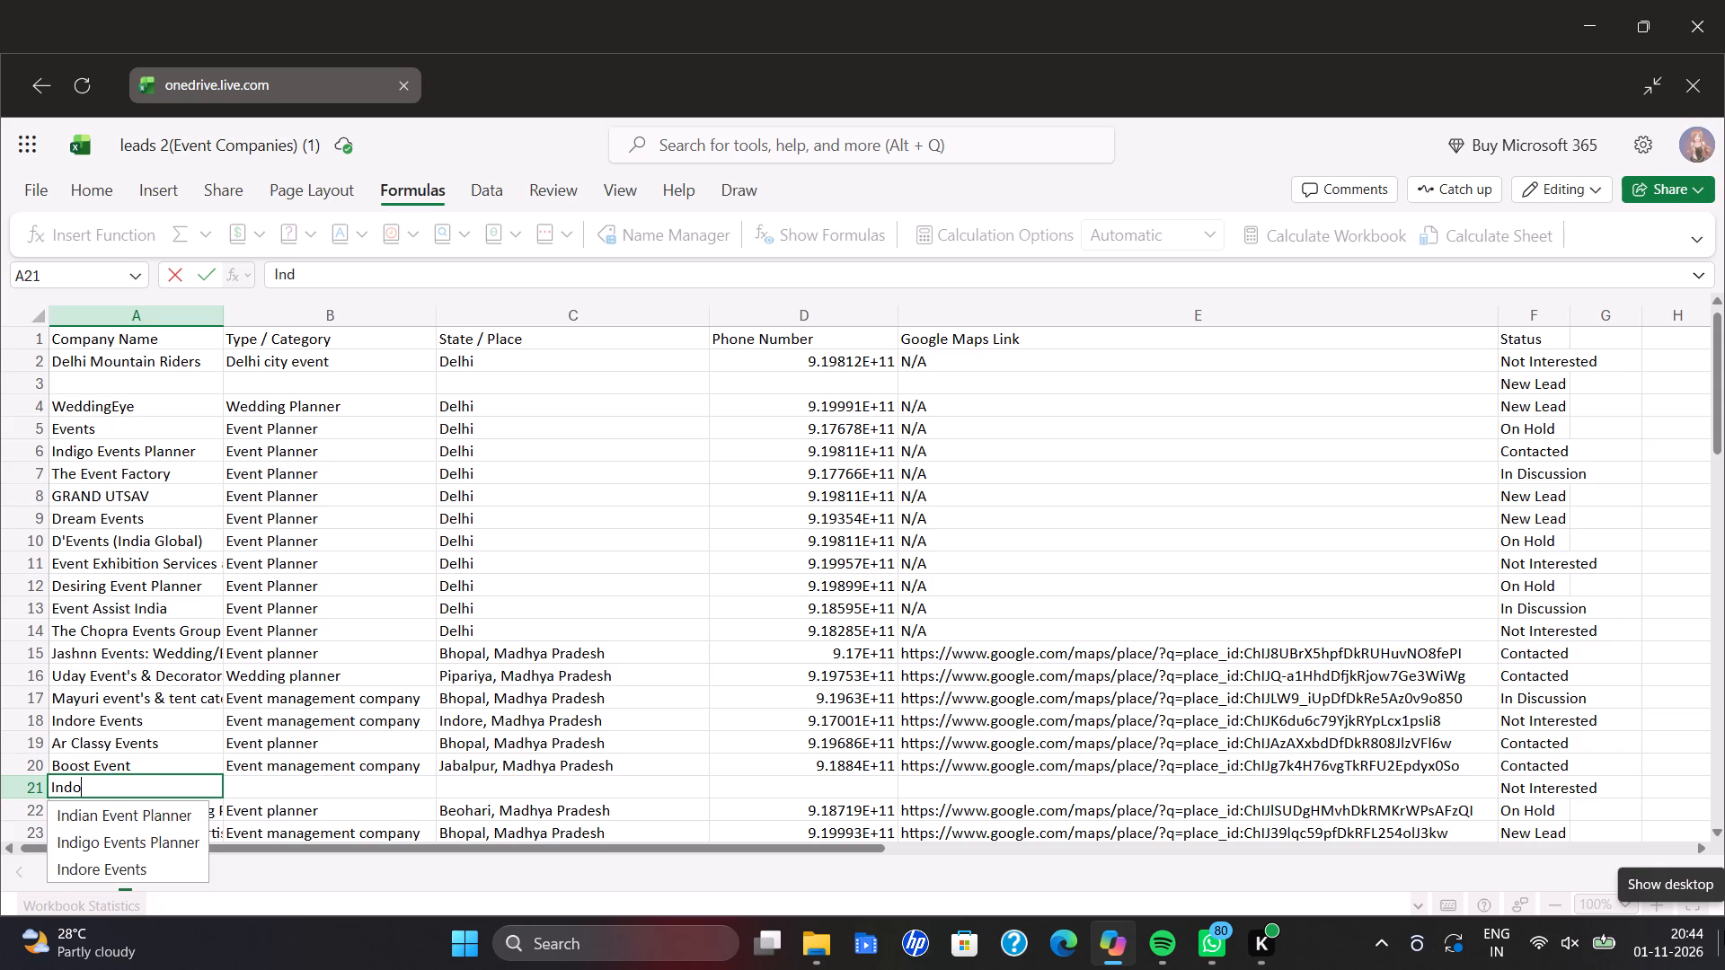
pyautogui.press('space')
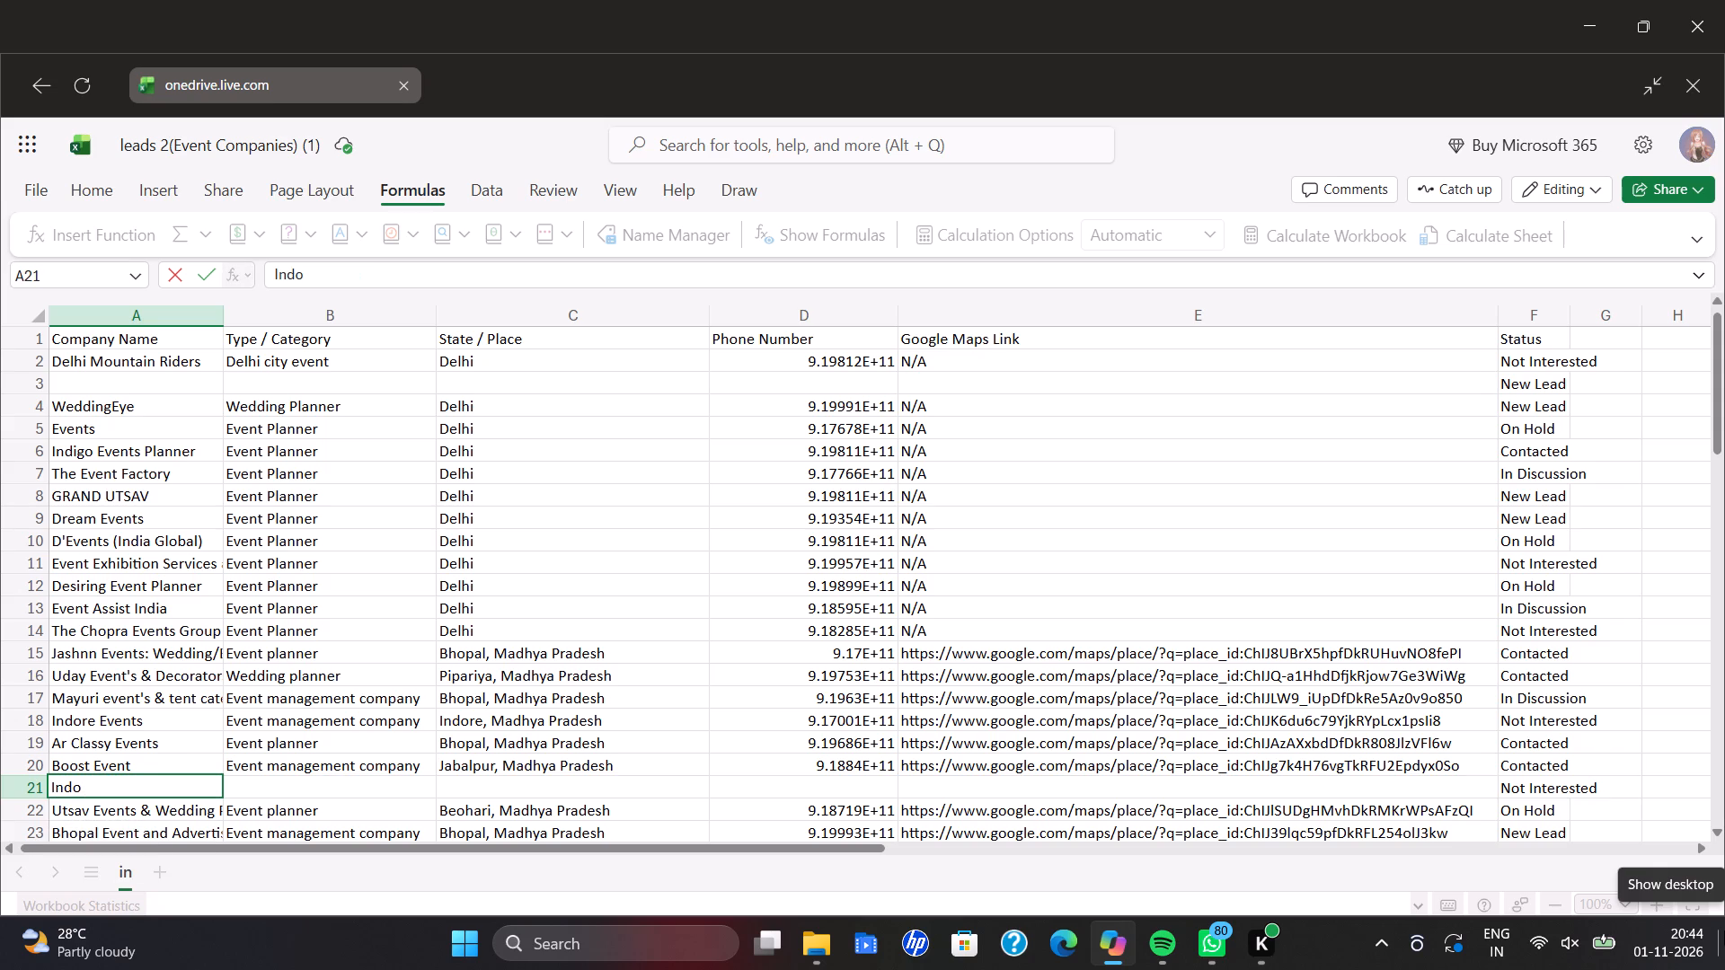
pyautogui.write('Rest')
pyautogui.write('ay')
pyautogui.press('space')
pyautogui.write('Event')
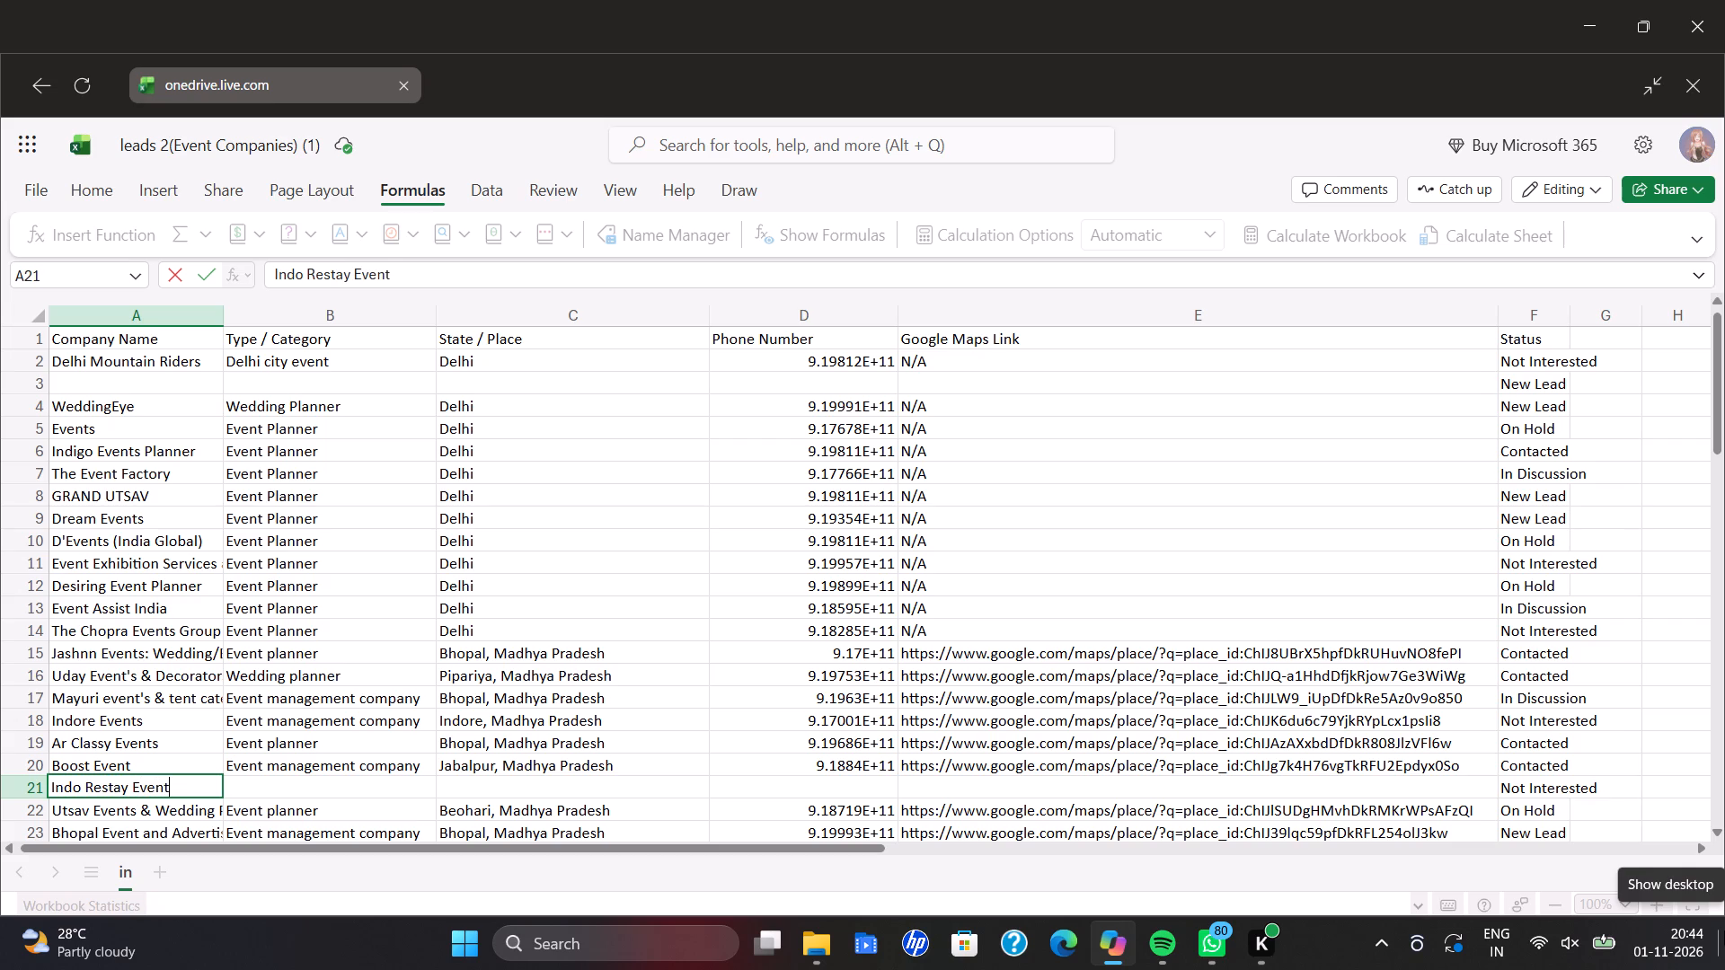
# Enter "Event planner" as the Type / Category in B21 for Indo Restay Event.
pyautogui.click(360, 789)
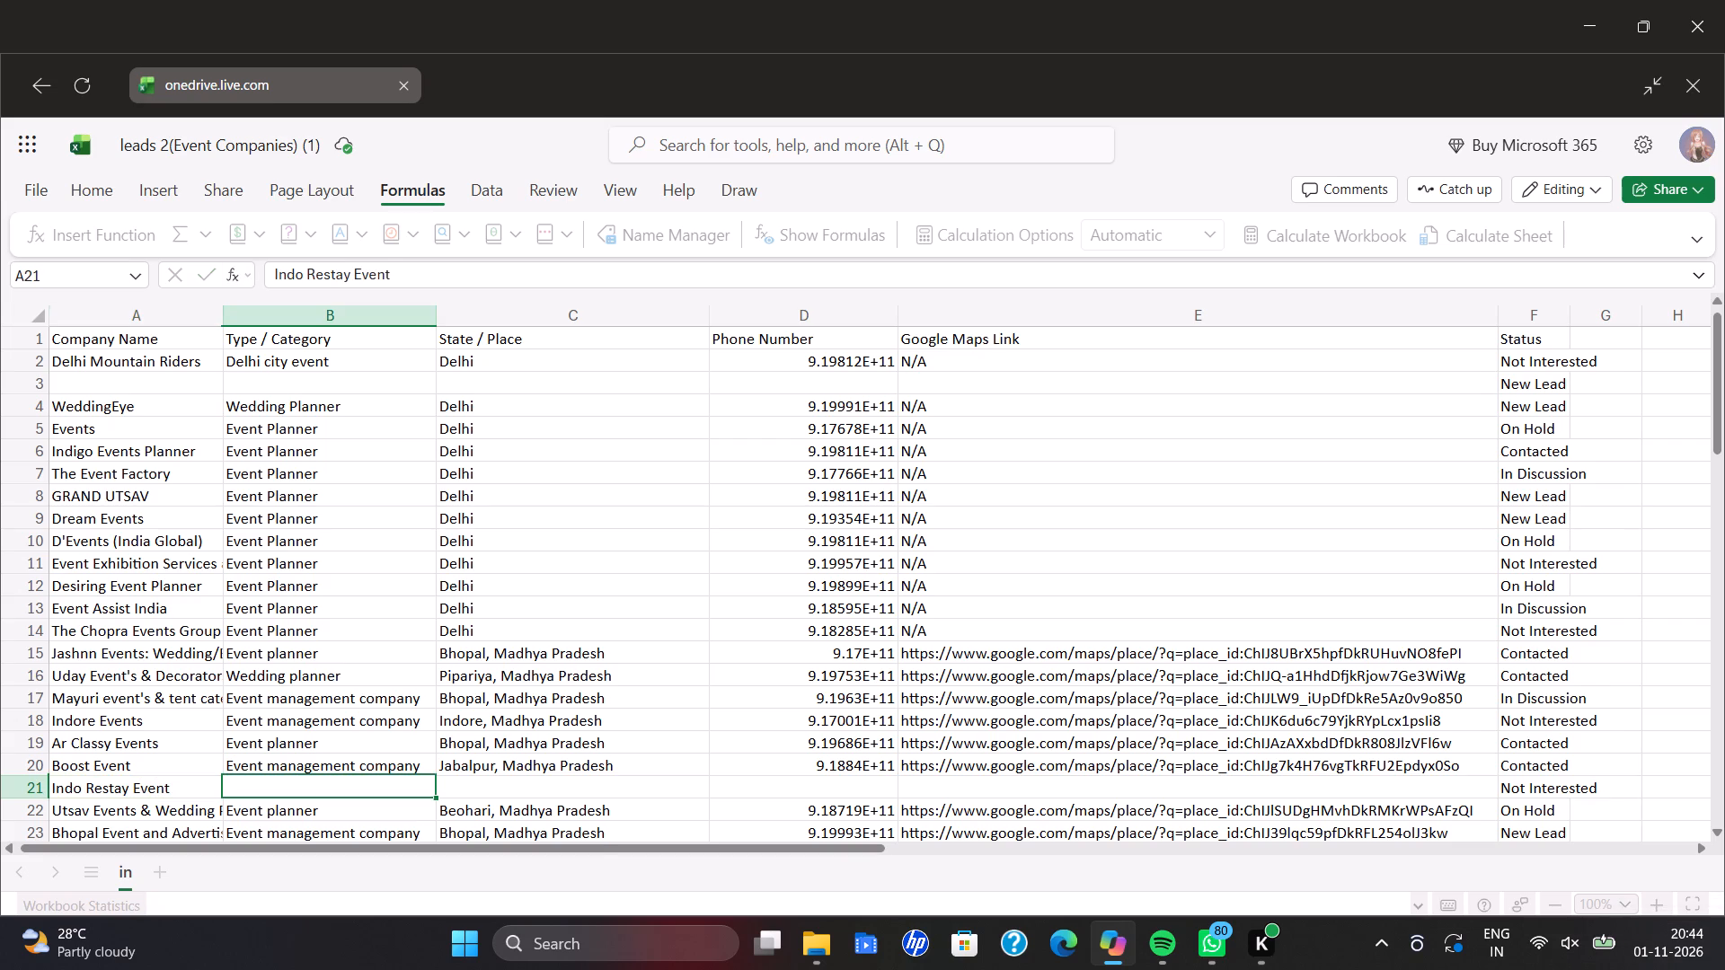
pyautogui.write('Event')
pyautogui.press('space')
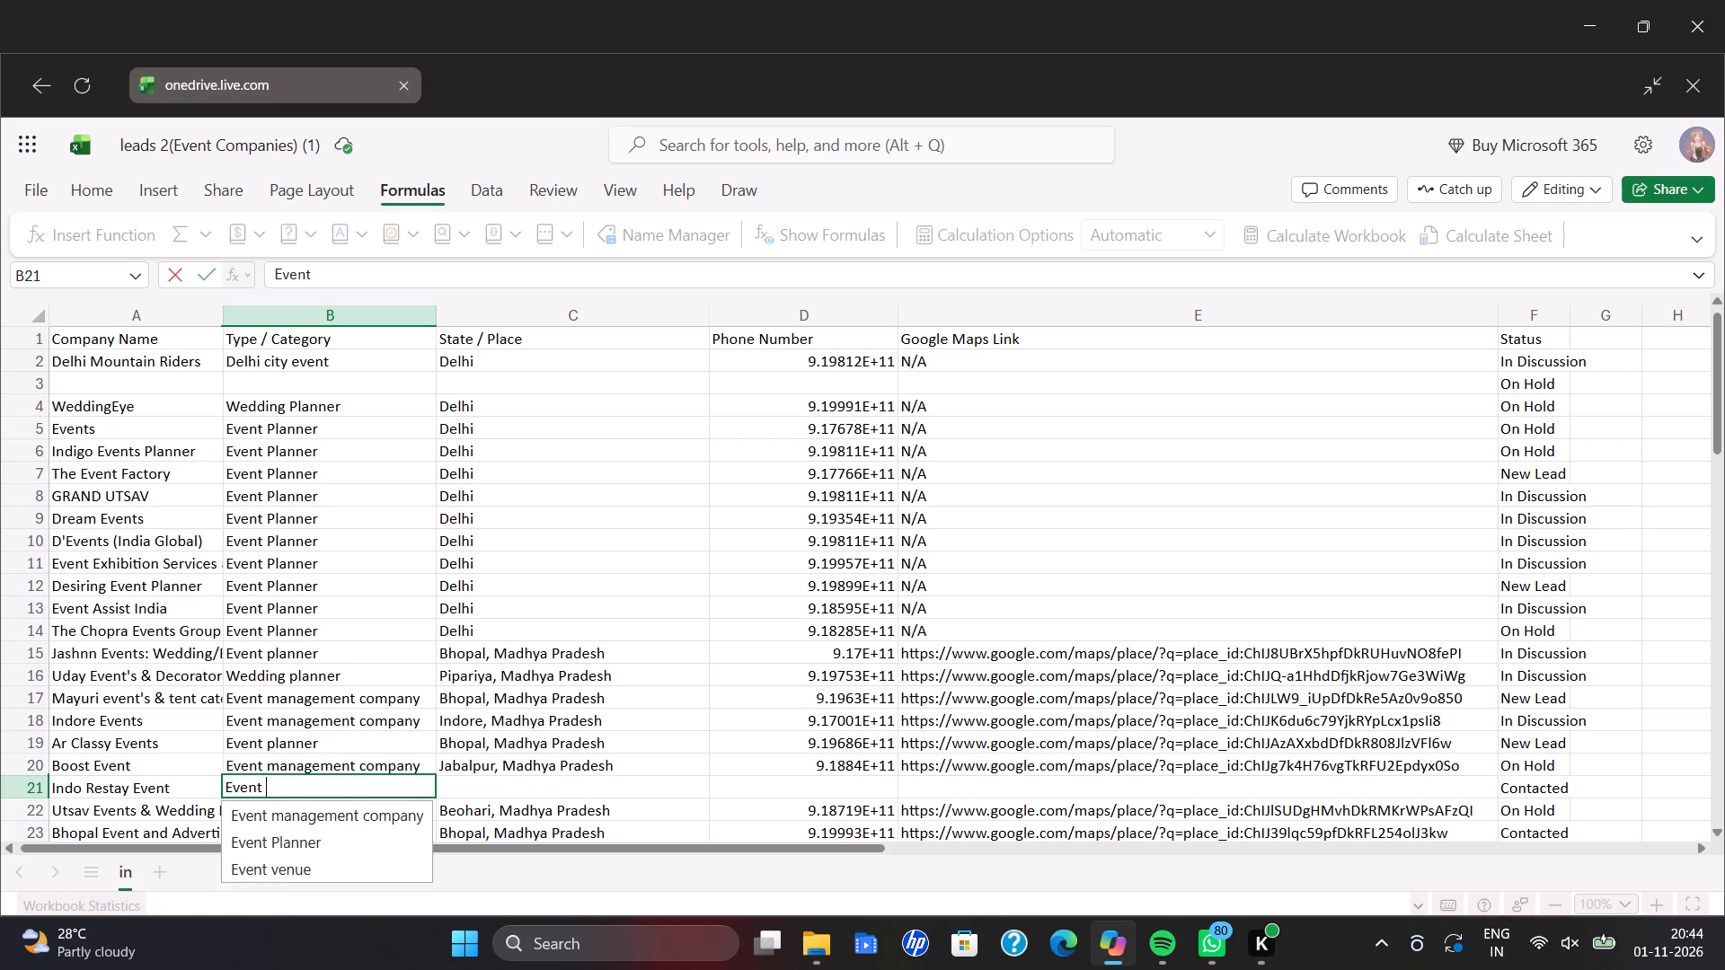
pyautogui.write('planner')
# Enter "Indore, Madhya Pradesh" as the State / Place in C21 for Indo Restay Event.
pyautogui.click(463, 790)
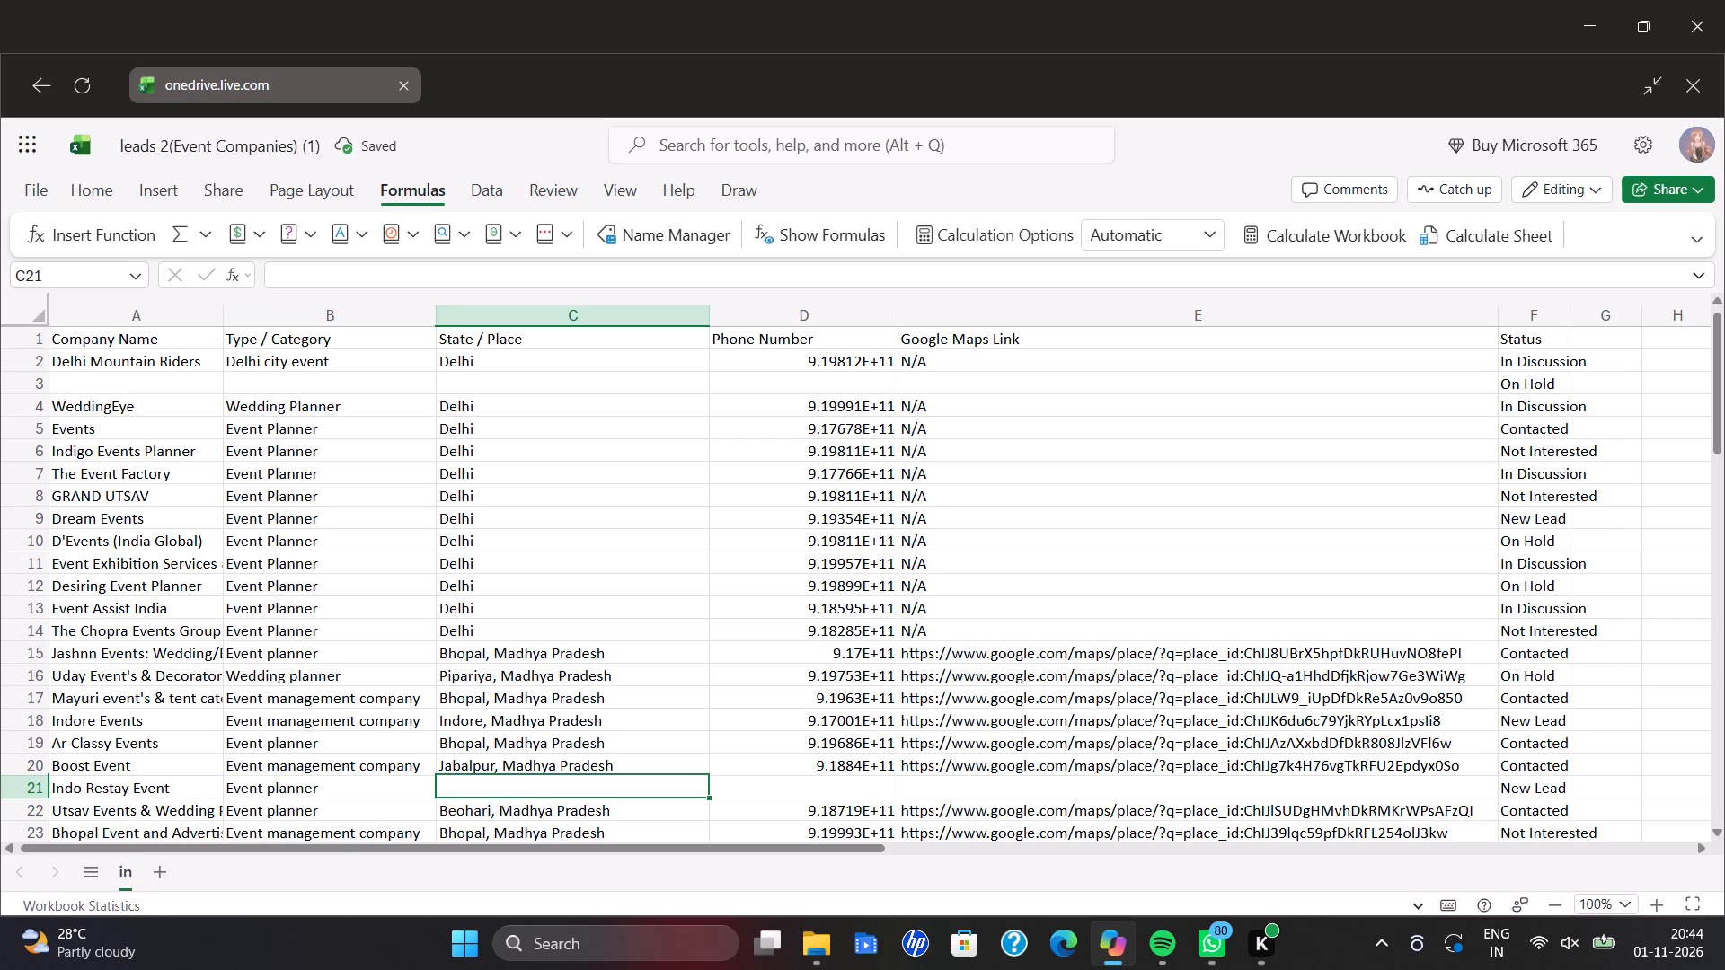
pyautogui.scroll(-4, 476, 761)
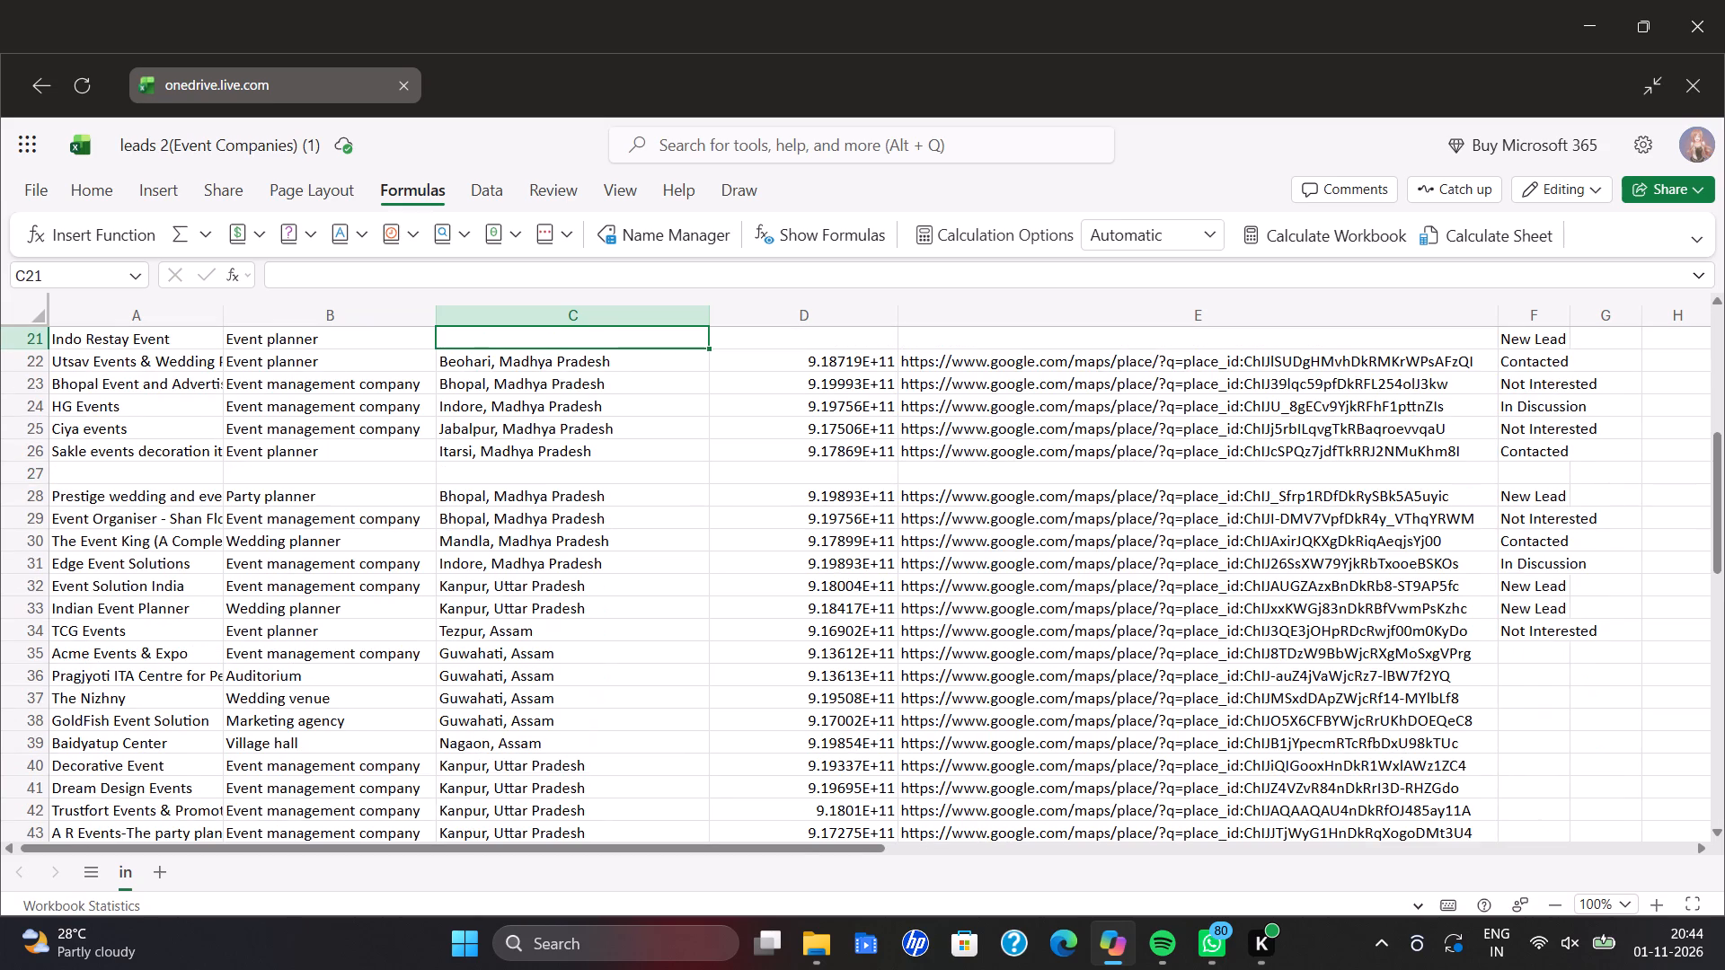
pyautogui.scroll(4, 498, 736)
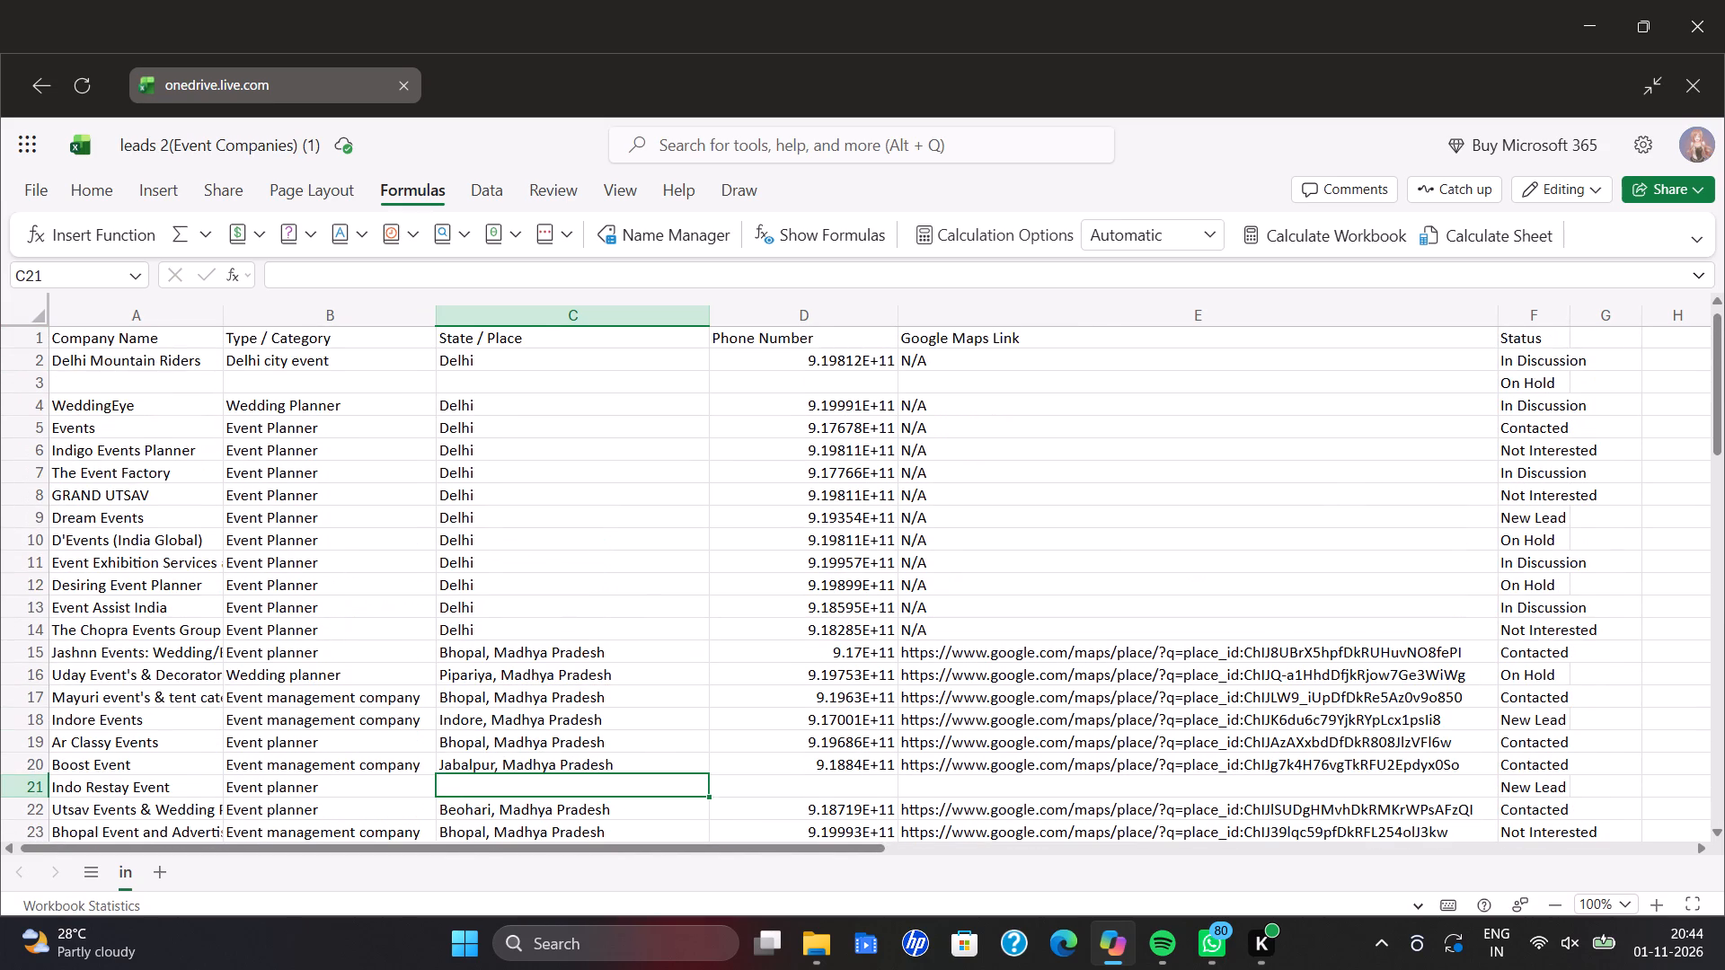
pyautogui.write('Indhor')
pyautogui.press('e')
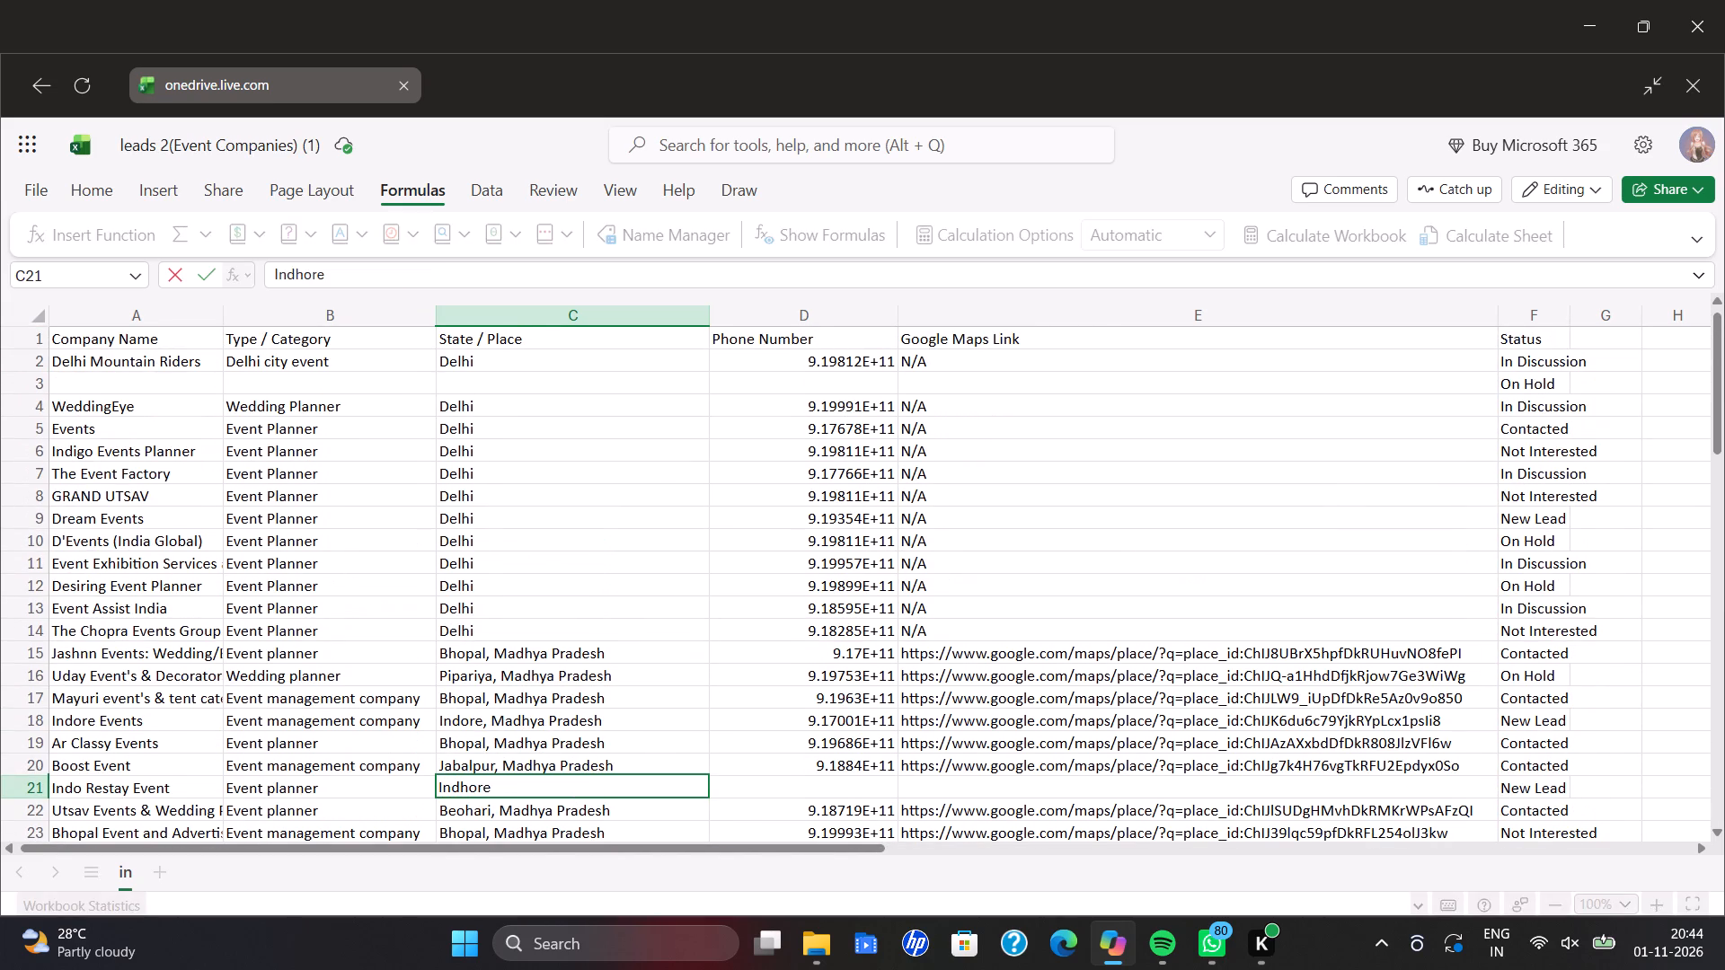
pyautogui.press('BackSpace')
pyautogui.press('BackSpace')
pyautogui.press('BackSpace')
pyautogui.press('BackSpace')
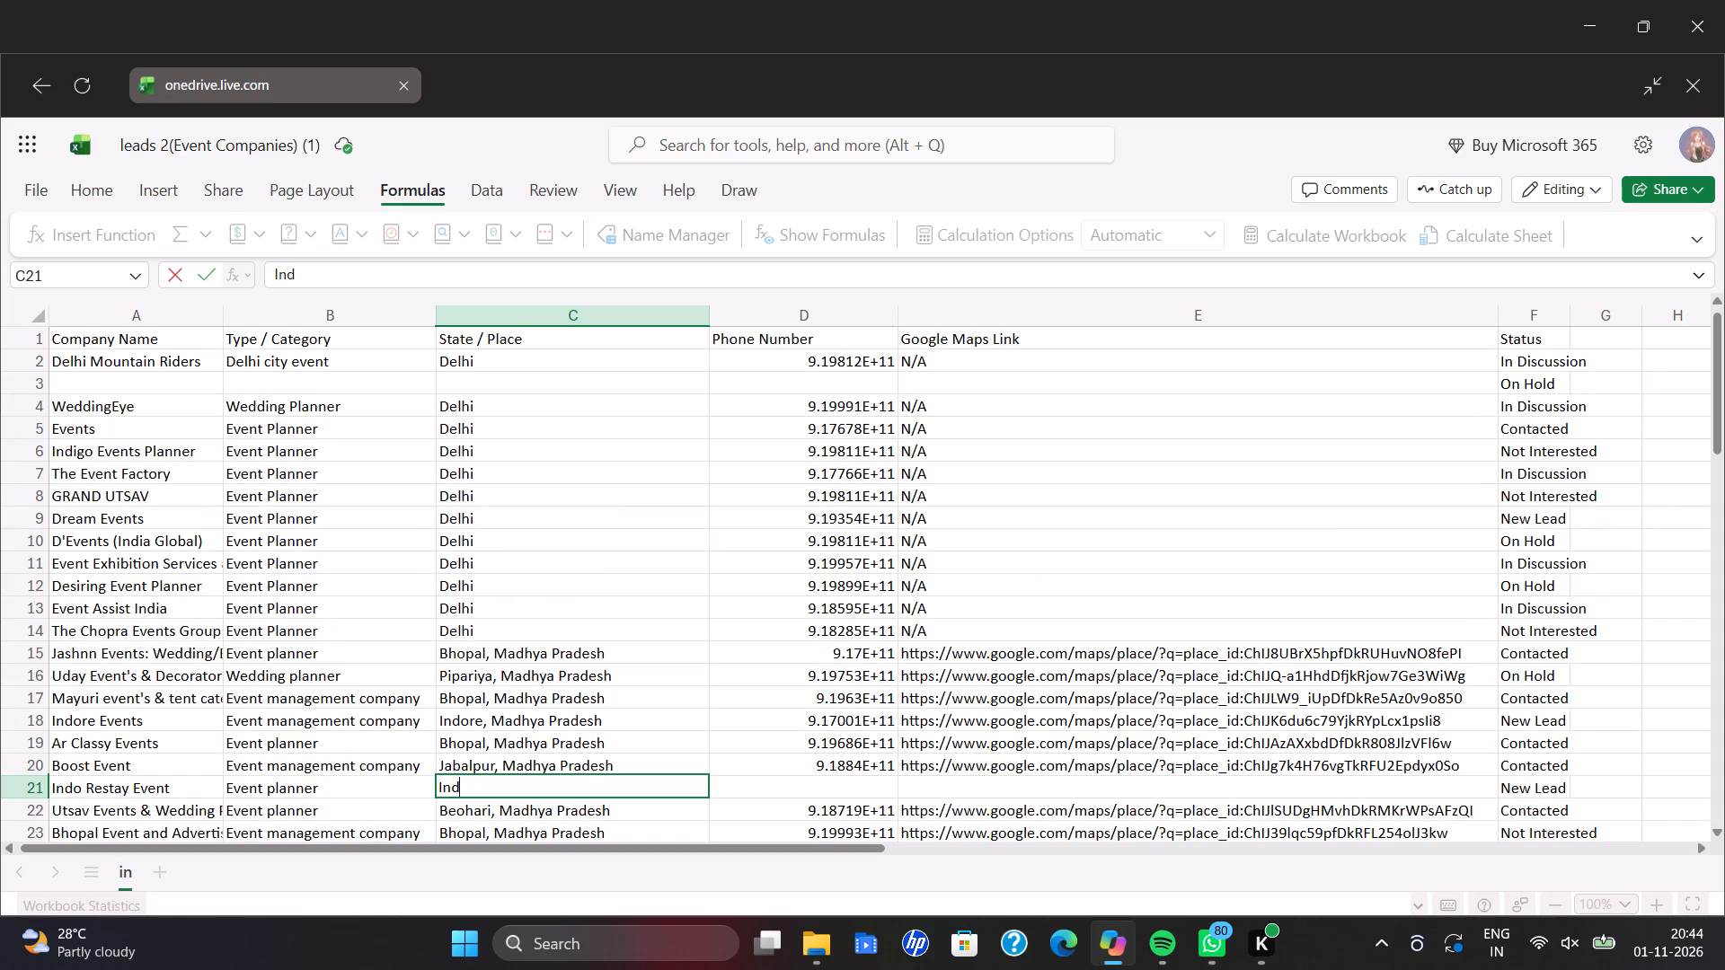
pyautogui.write('ore')
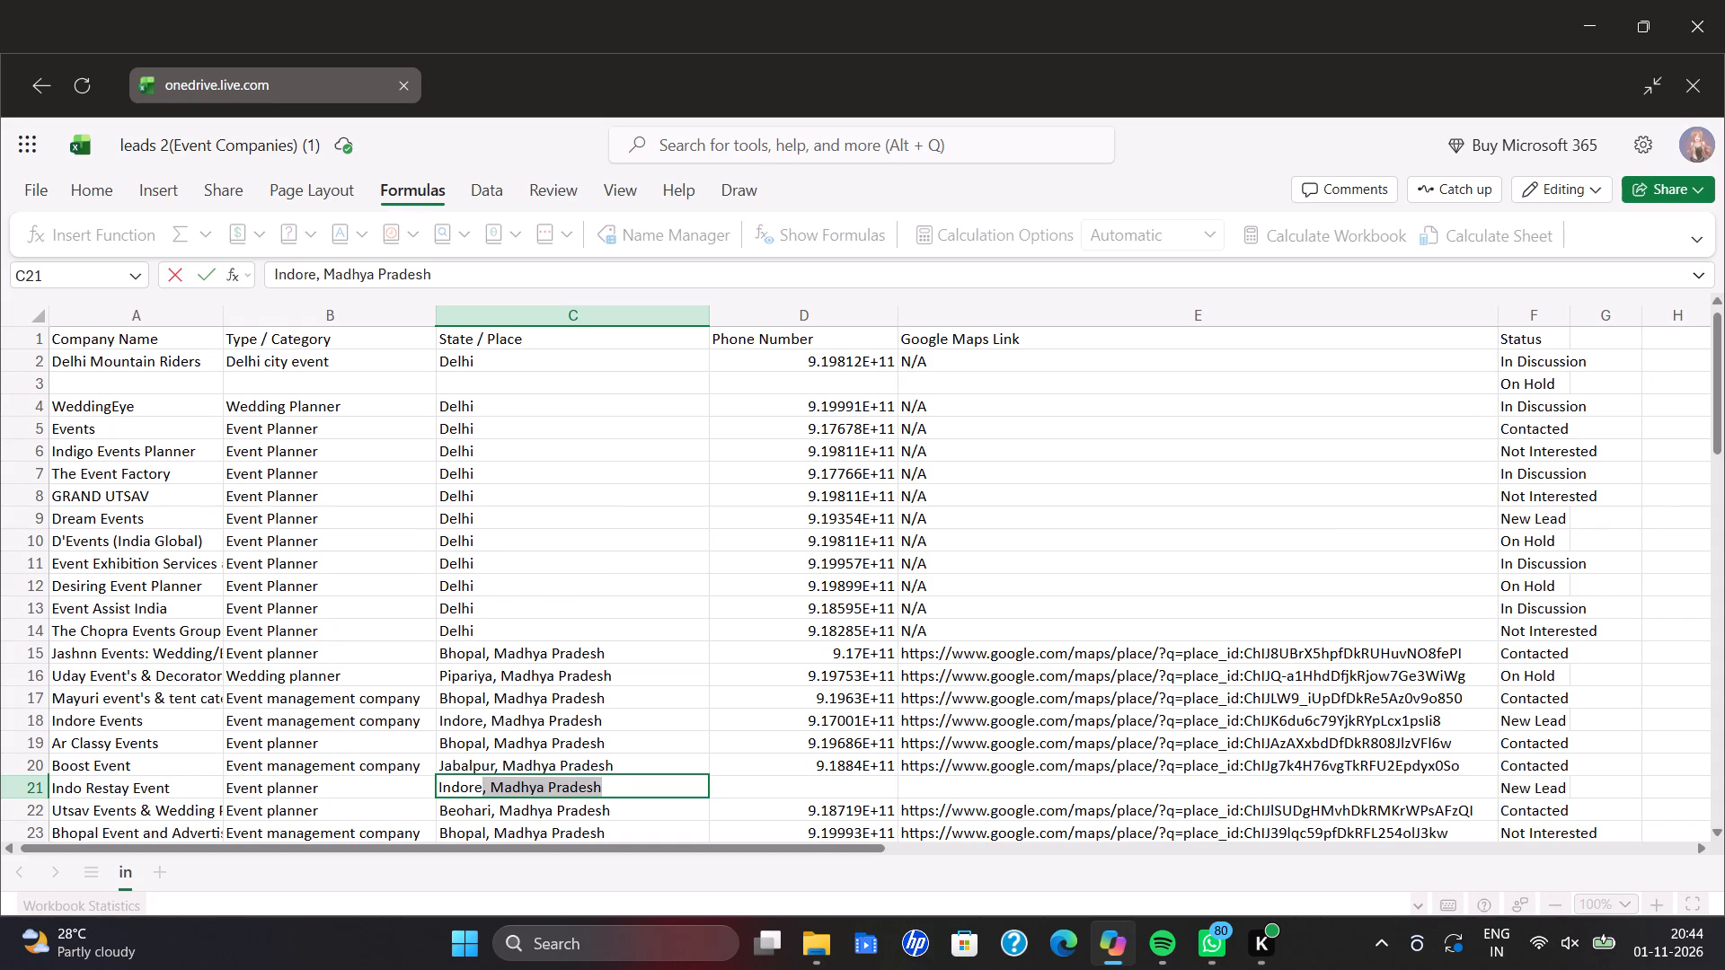
pyautogui.click(633, 798)
pyautogui.click(624, 791)
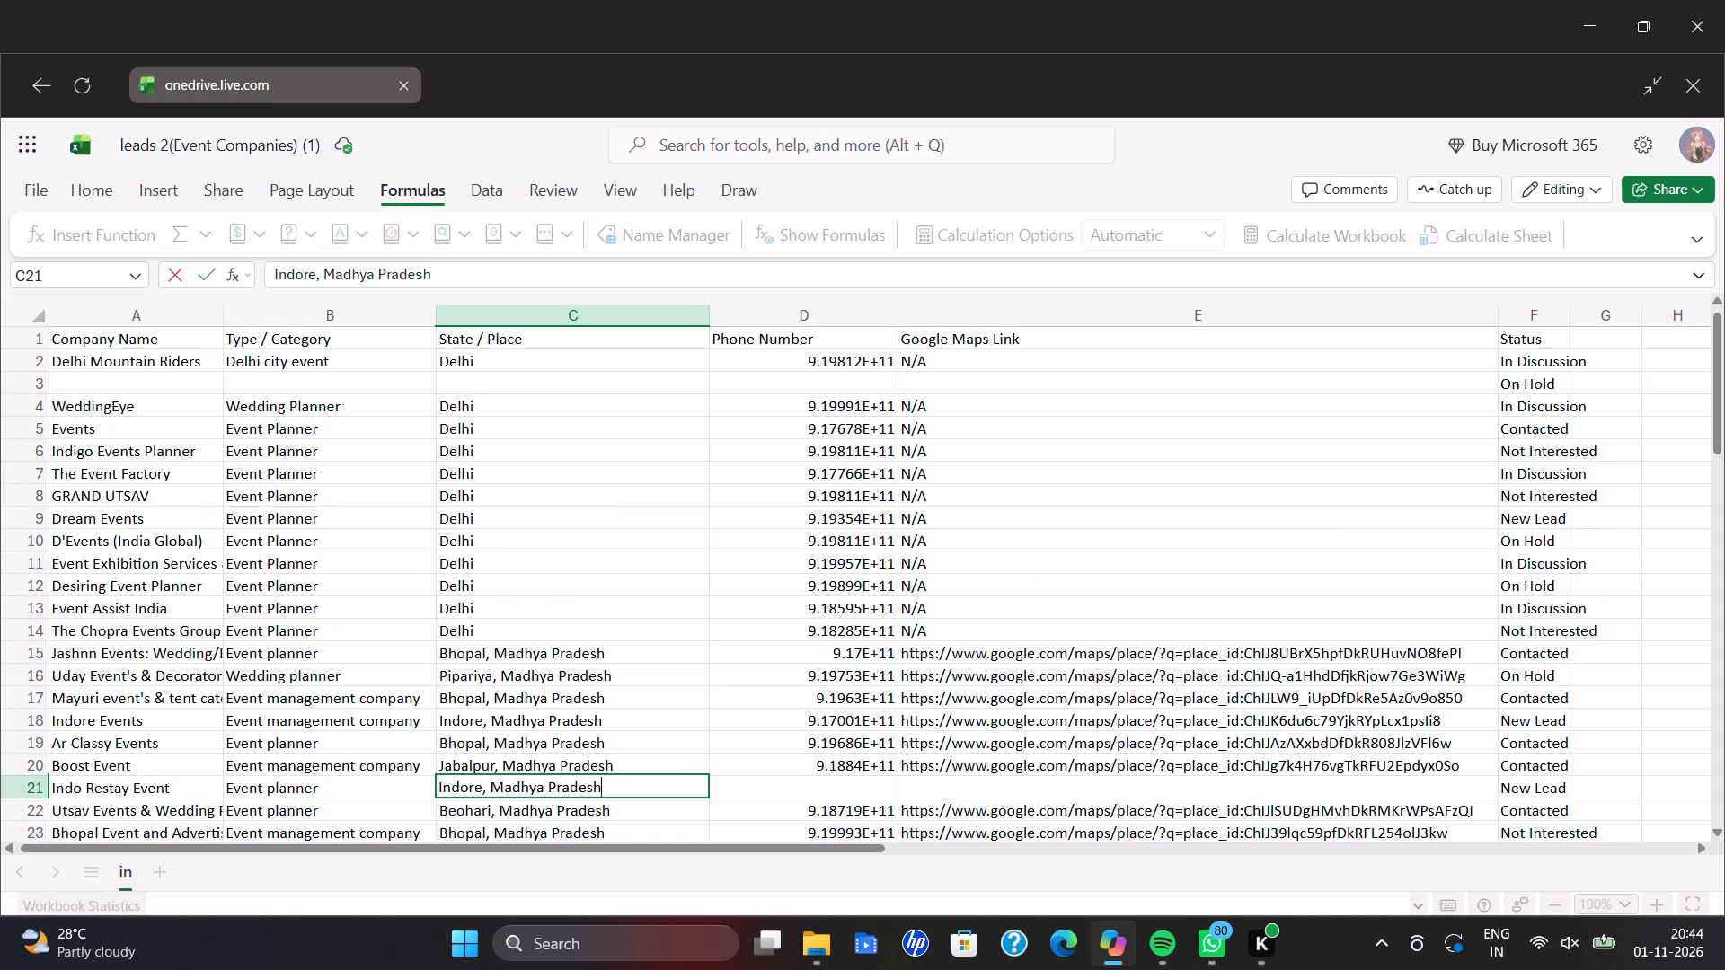
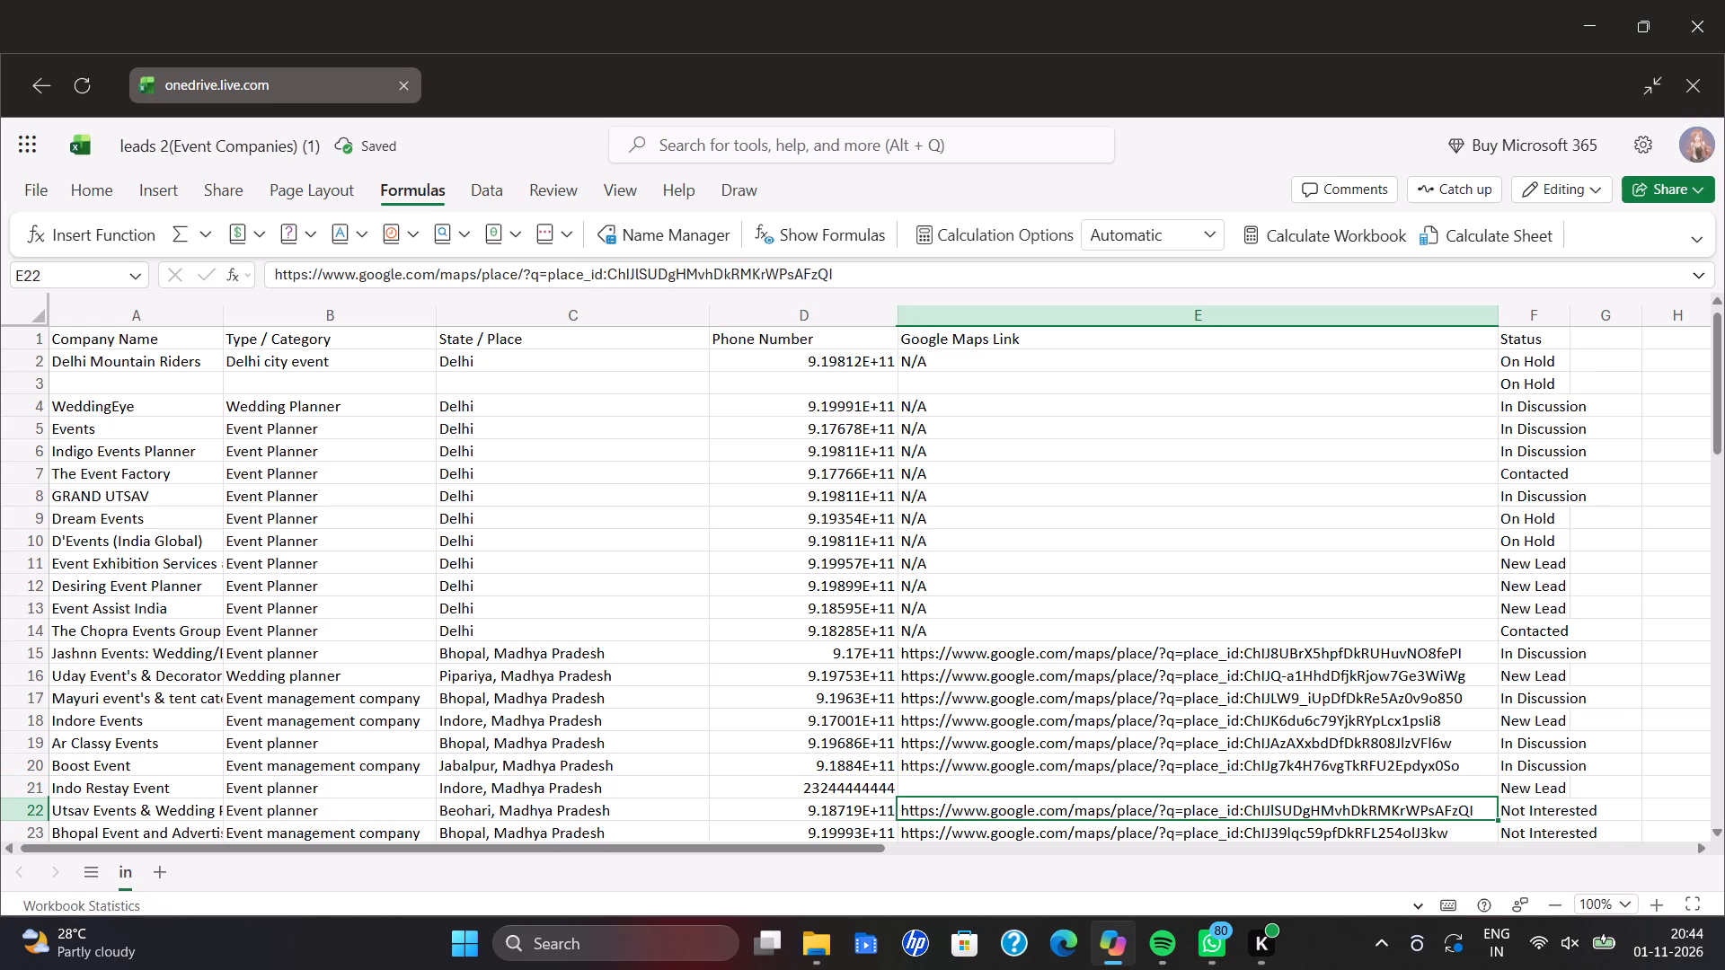
# Enter "NIL" as the Google Maps Link in E21 for Indo Restay Event.
pyautogui.click(926, 789)
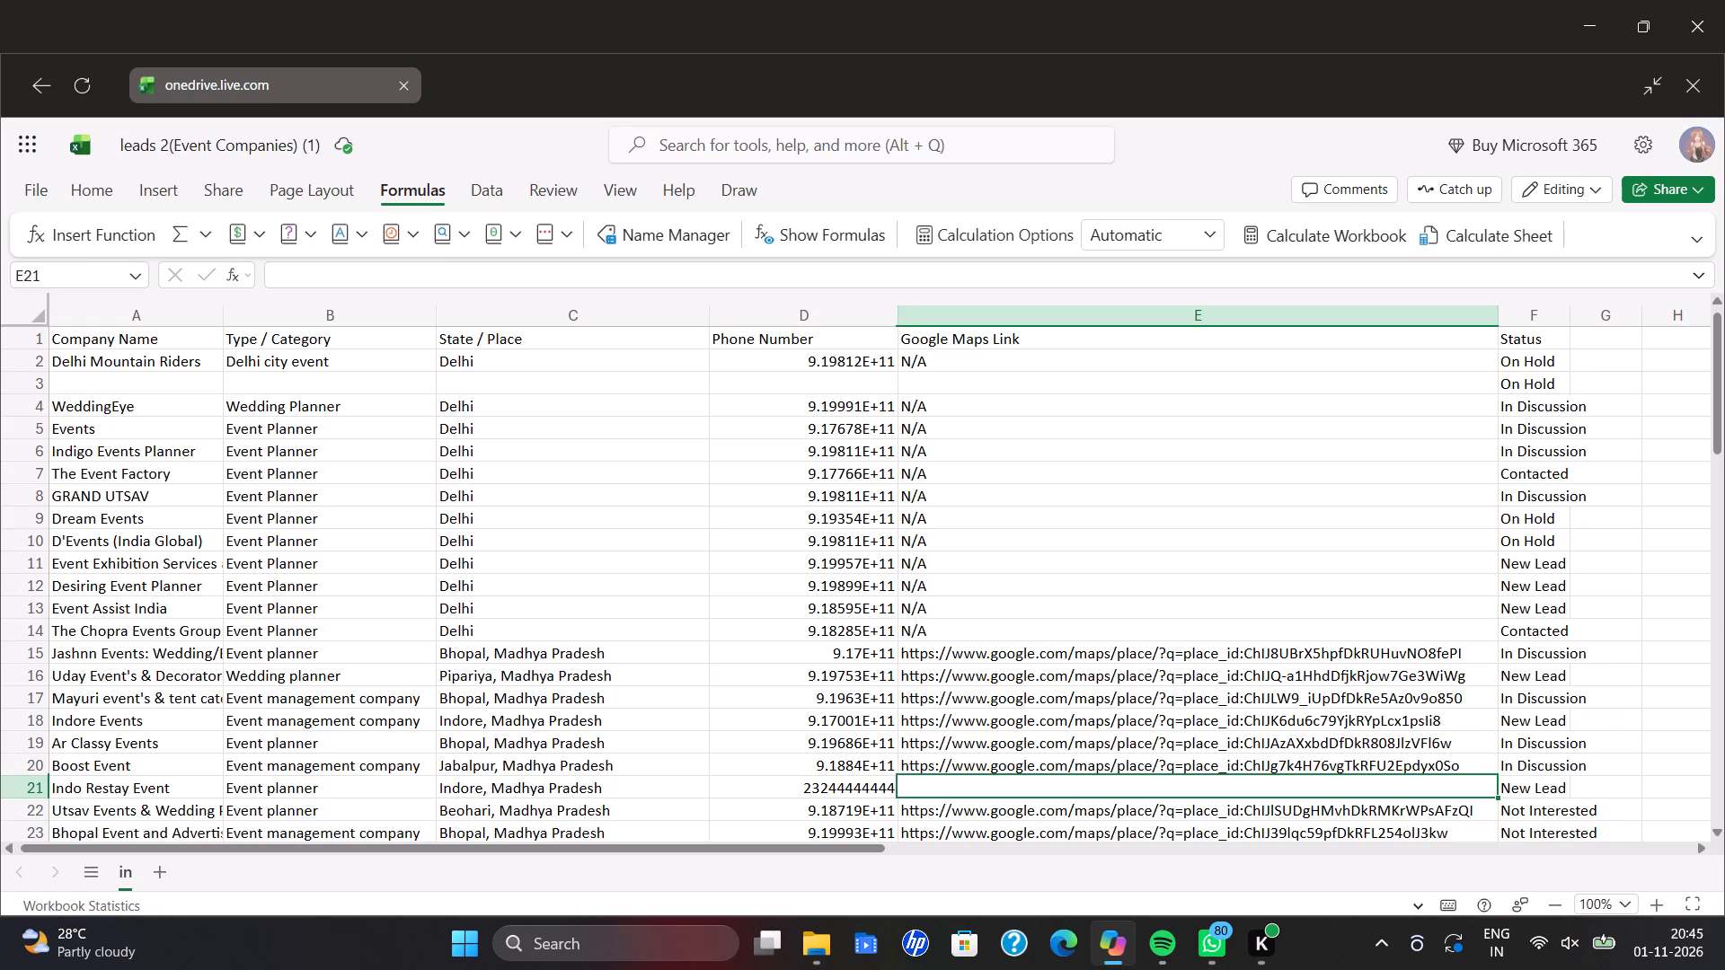
pyautogui.click(931, 788)
pyautogui.write('NIl')
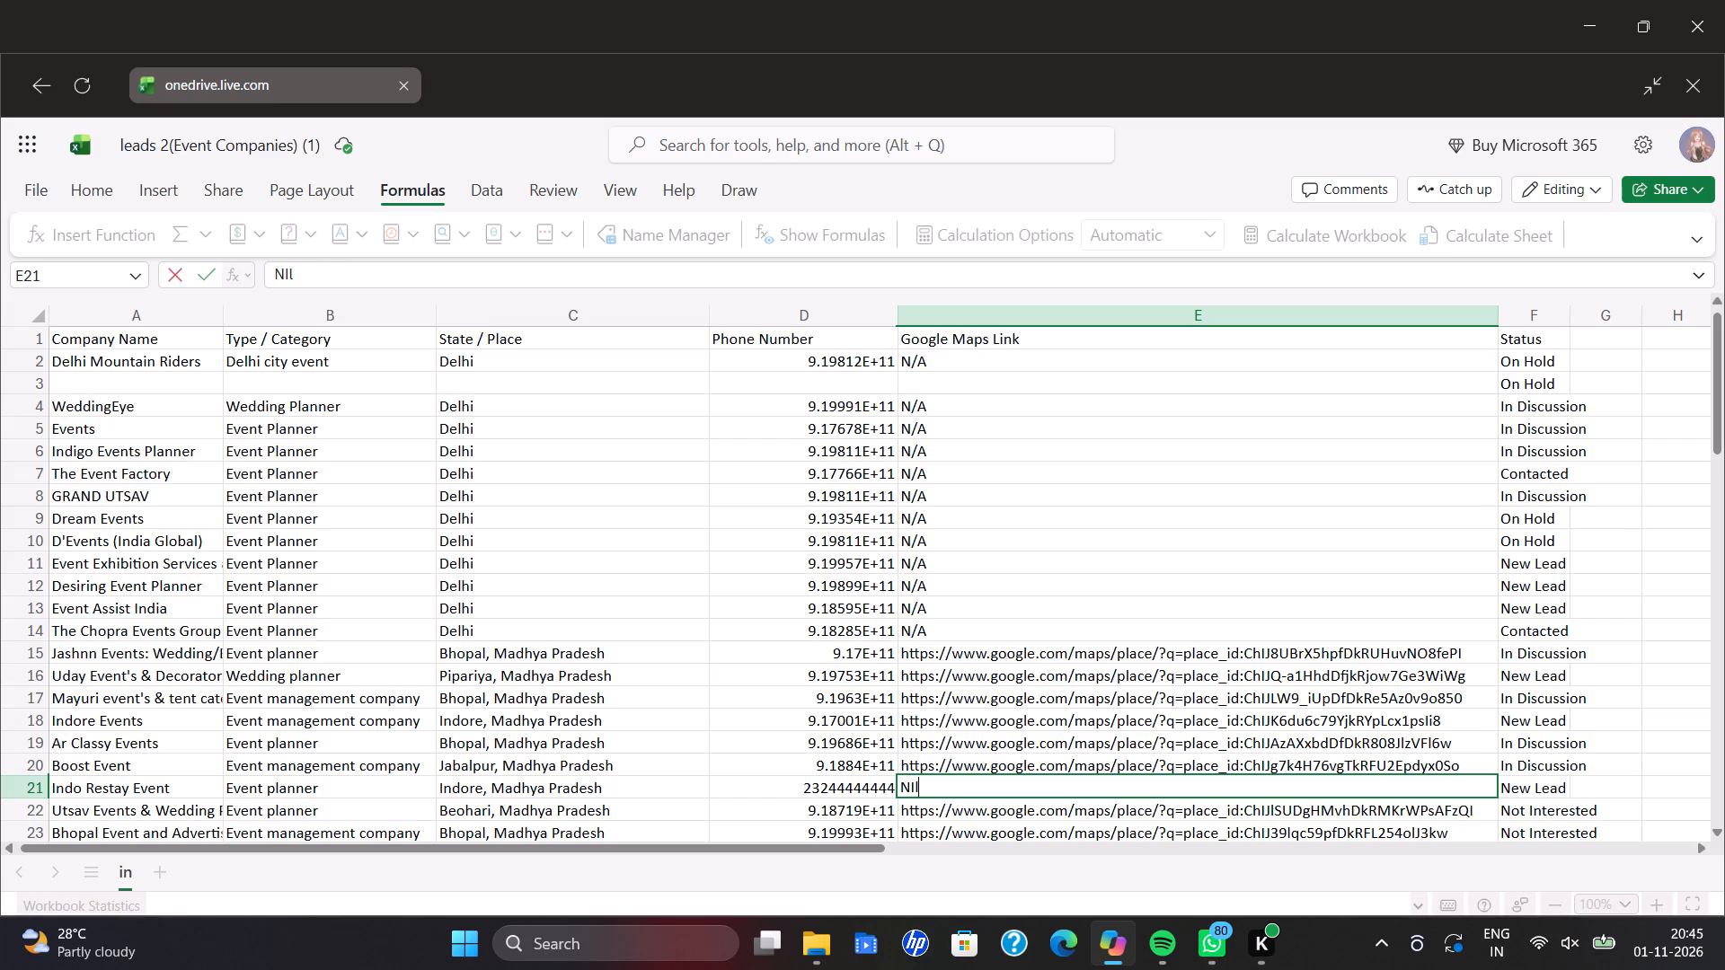
pyautogui.click(1311, 525)
pyautogui.doubleClick(1027, 786)
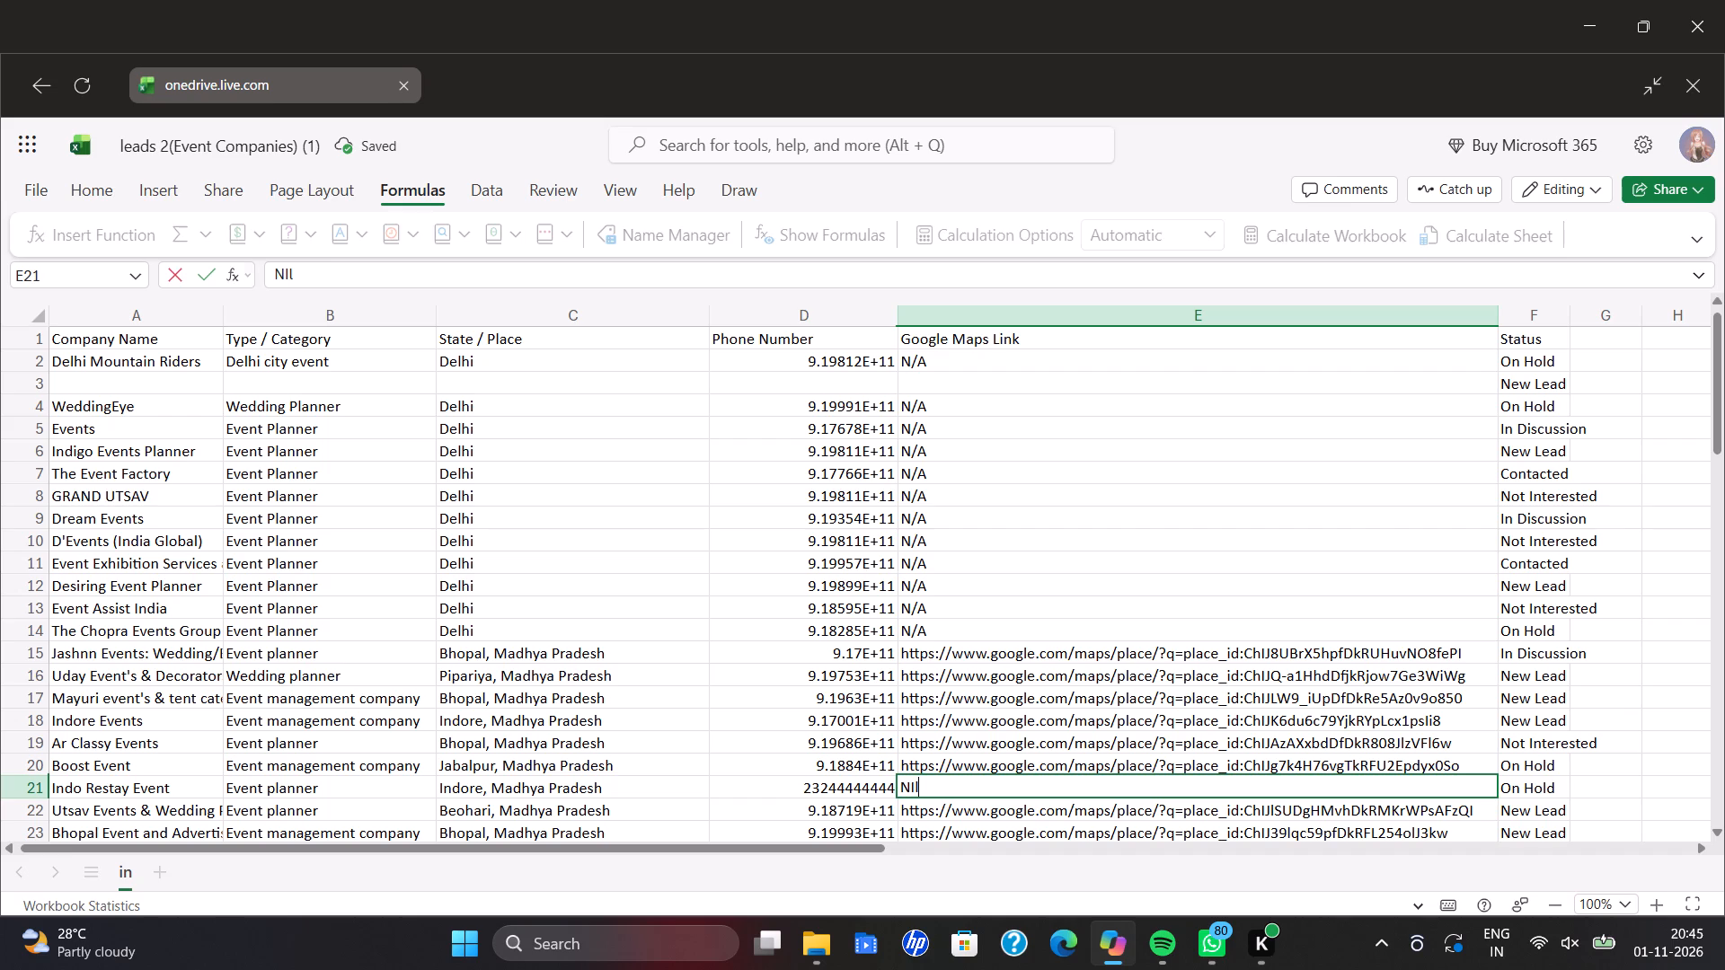
pyautogui.press('BackSpace')
pyautogui.press('l')
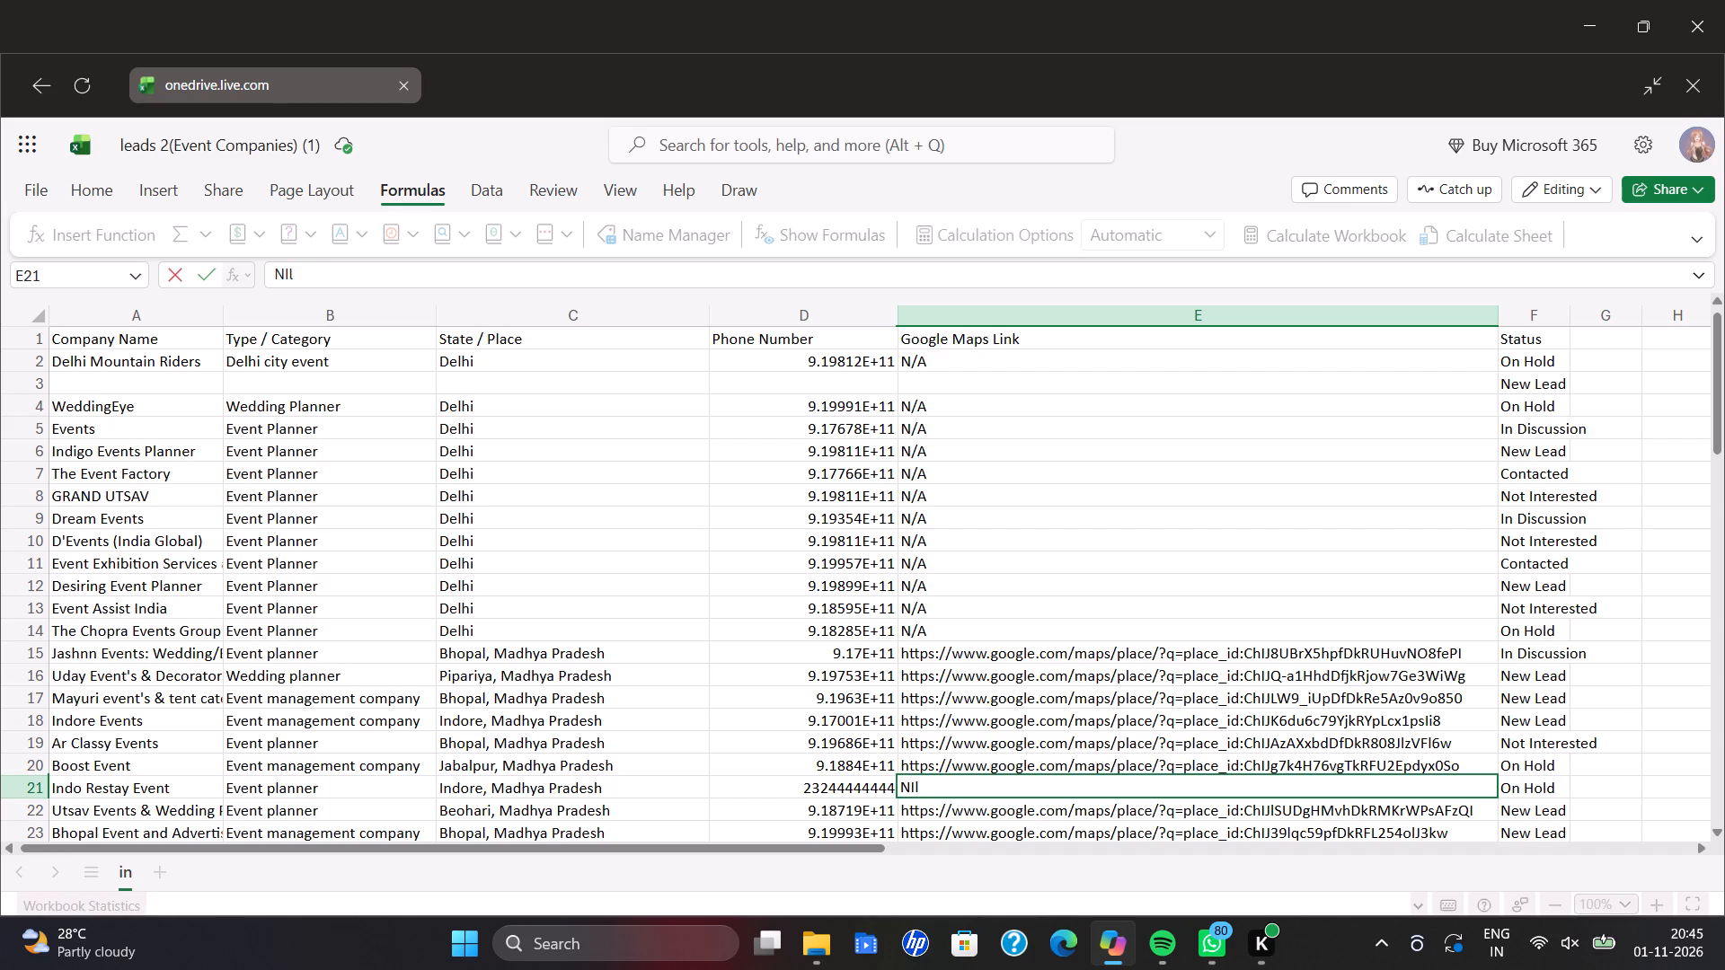
pyautogui.press('BackSpace')
pyautogui.hotkey('shift', 'l')
pyautogui.scroll(3, 460, 522)
pyautogui.scroll(-1, 1494, 296)
pyautogui.scroll(2, 1470, 355)
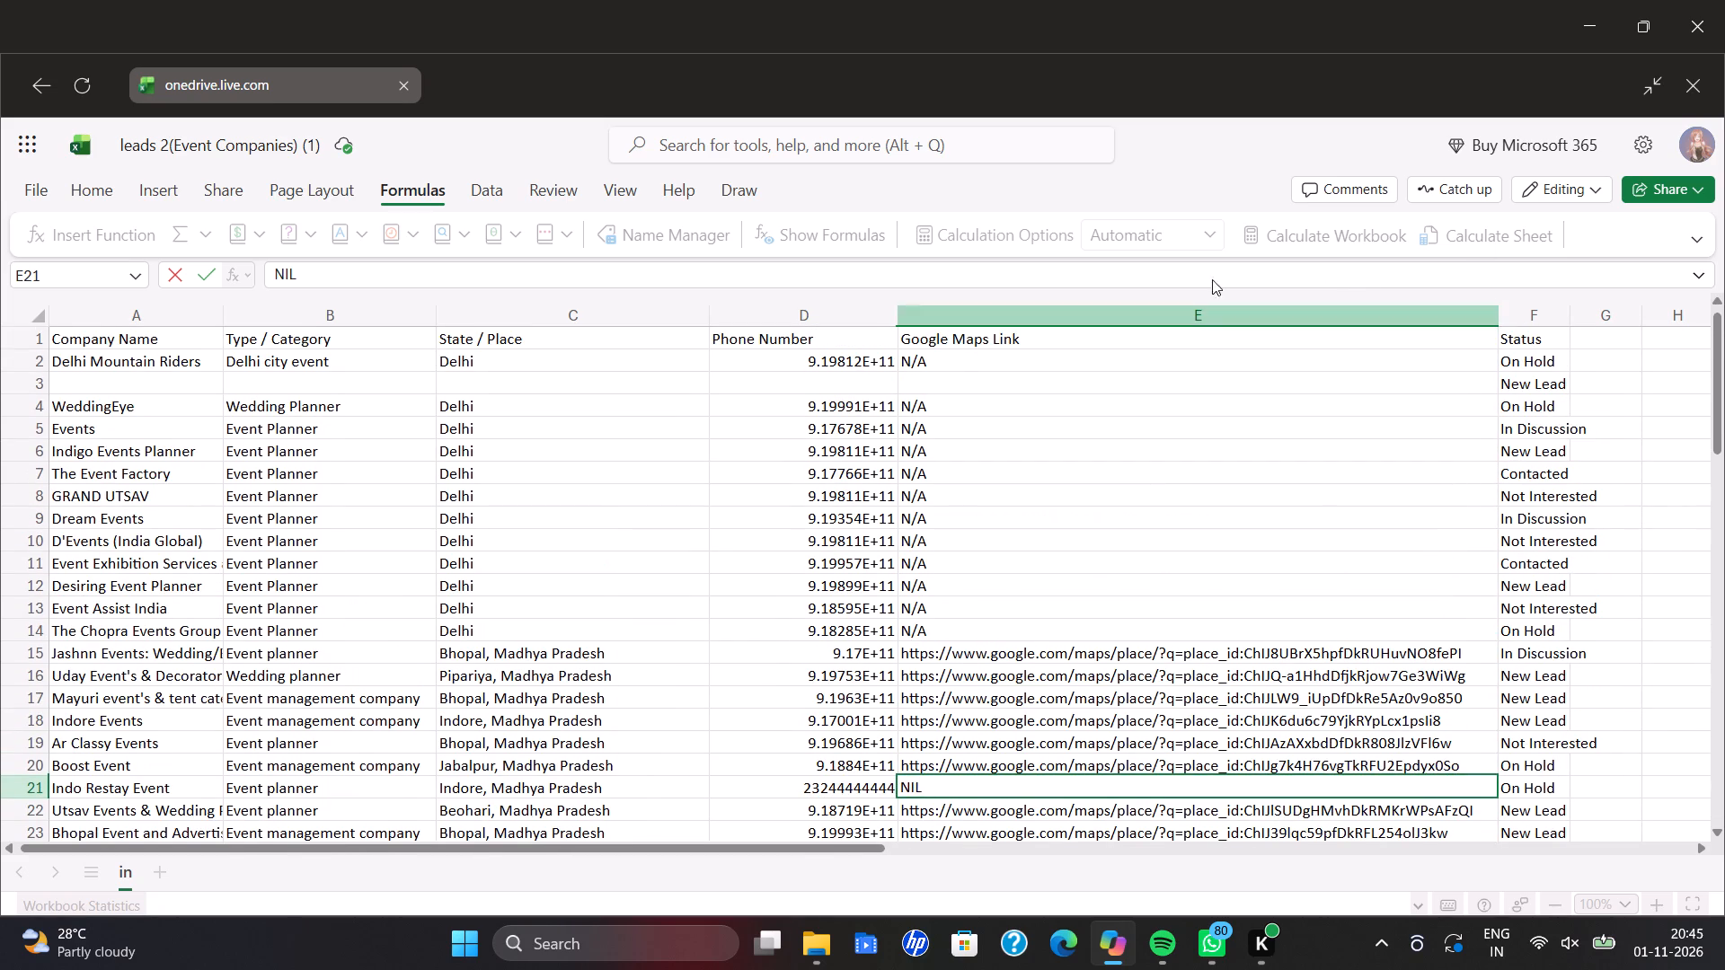
pyautogui.click(112, 342)
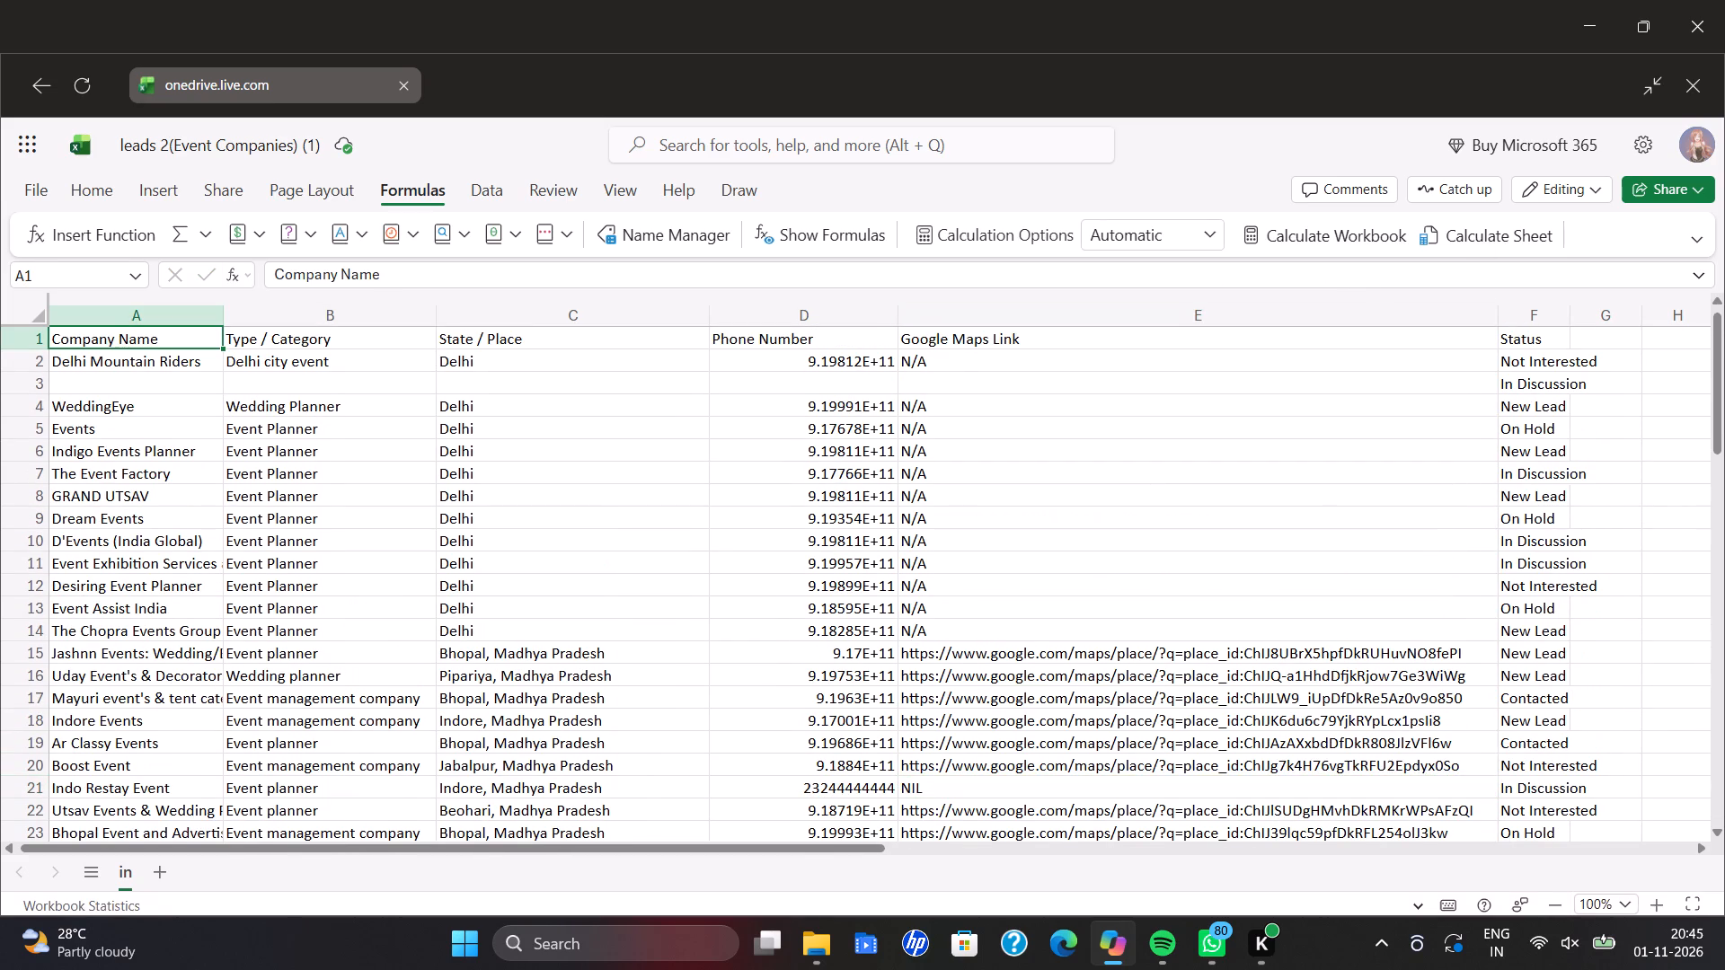
pyautogui.tripleClick(221, 344)
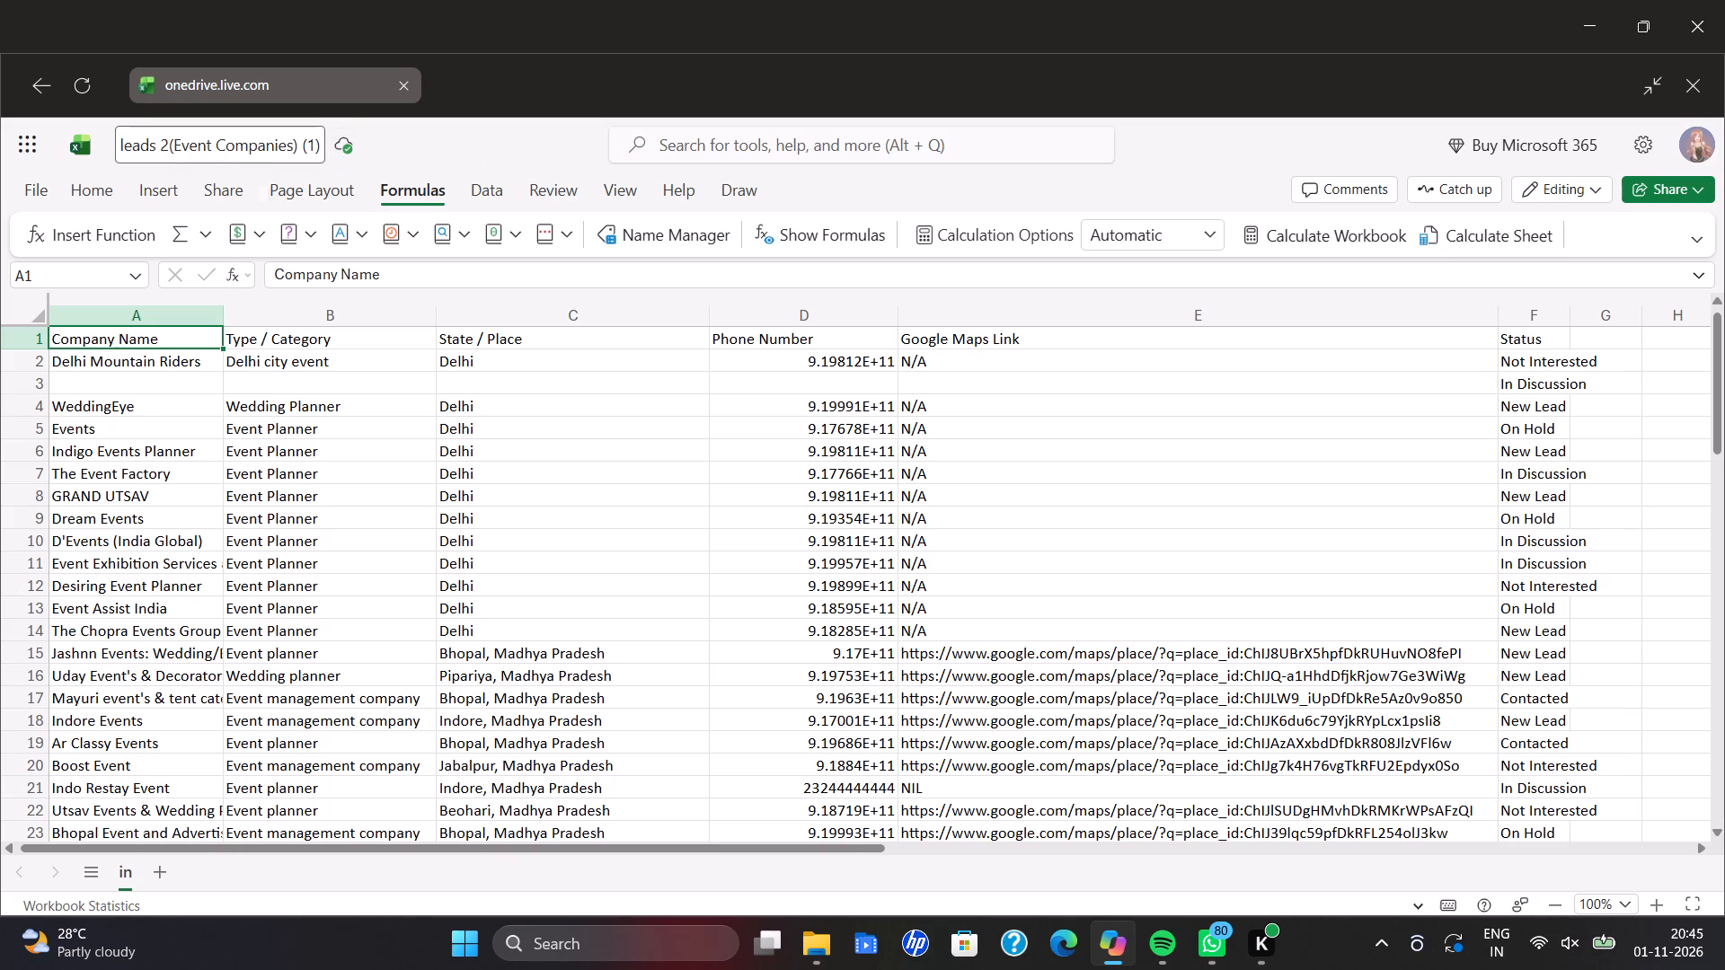
# Rename the workbook by inserting "DYNAMIC WEBSITE" between "leads 2" and "(Event Companies)" in the file name.
pyautogui.click(242, 154)
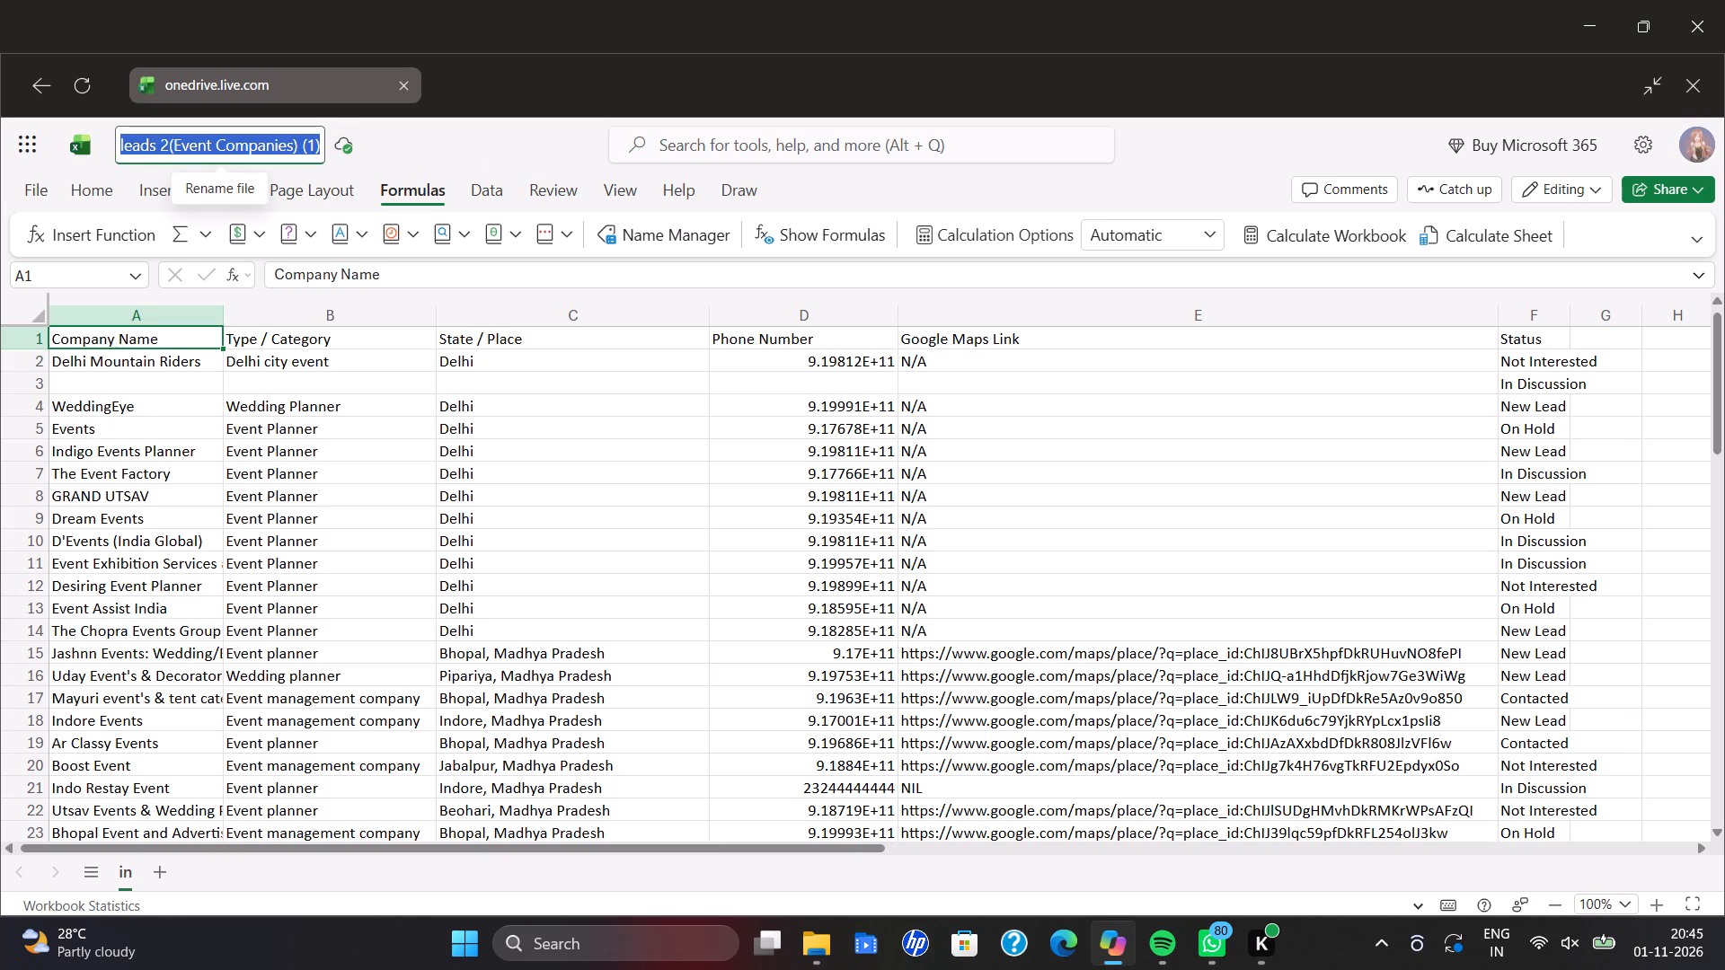
pyautogui.click(298, 155)
pyautogui.click(169, 148)
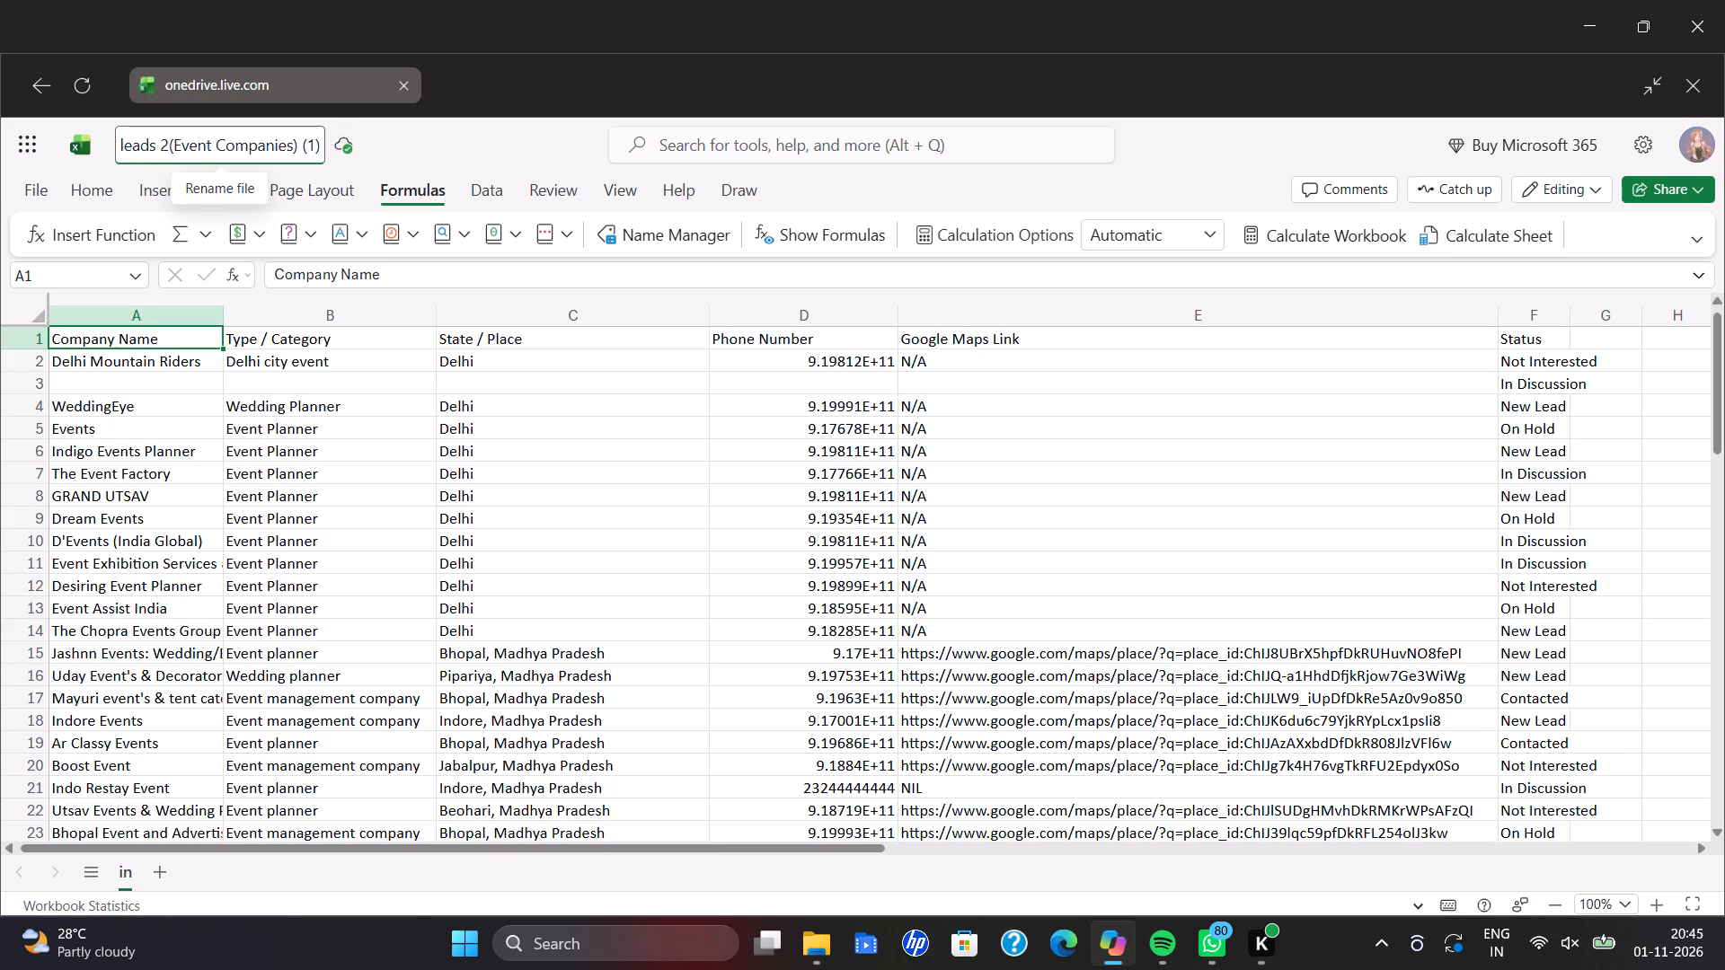
pyautogui.press('space')
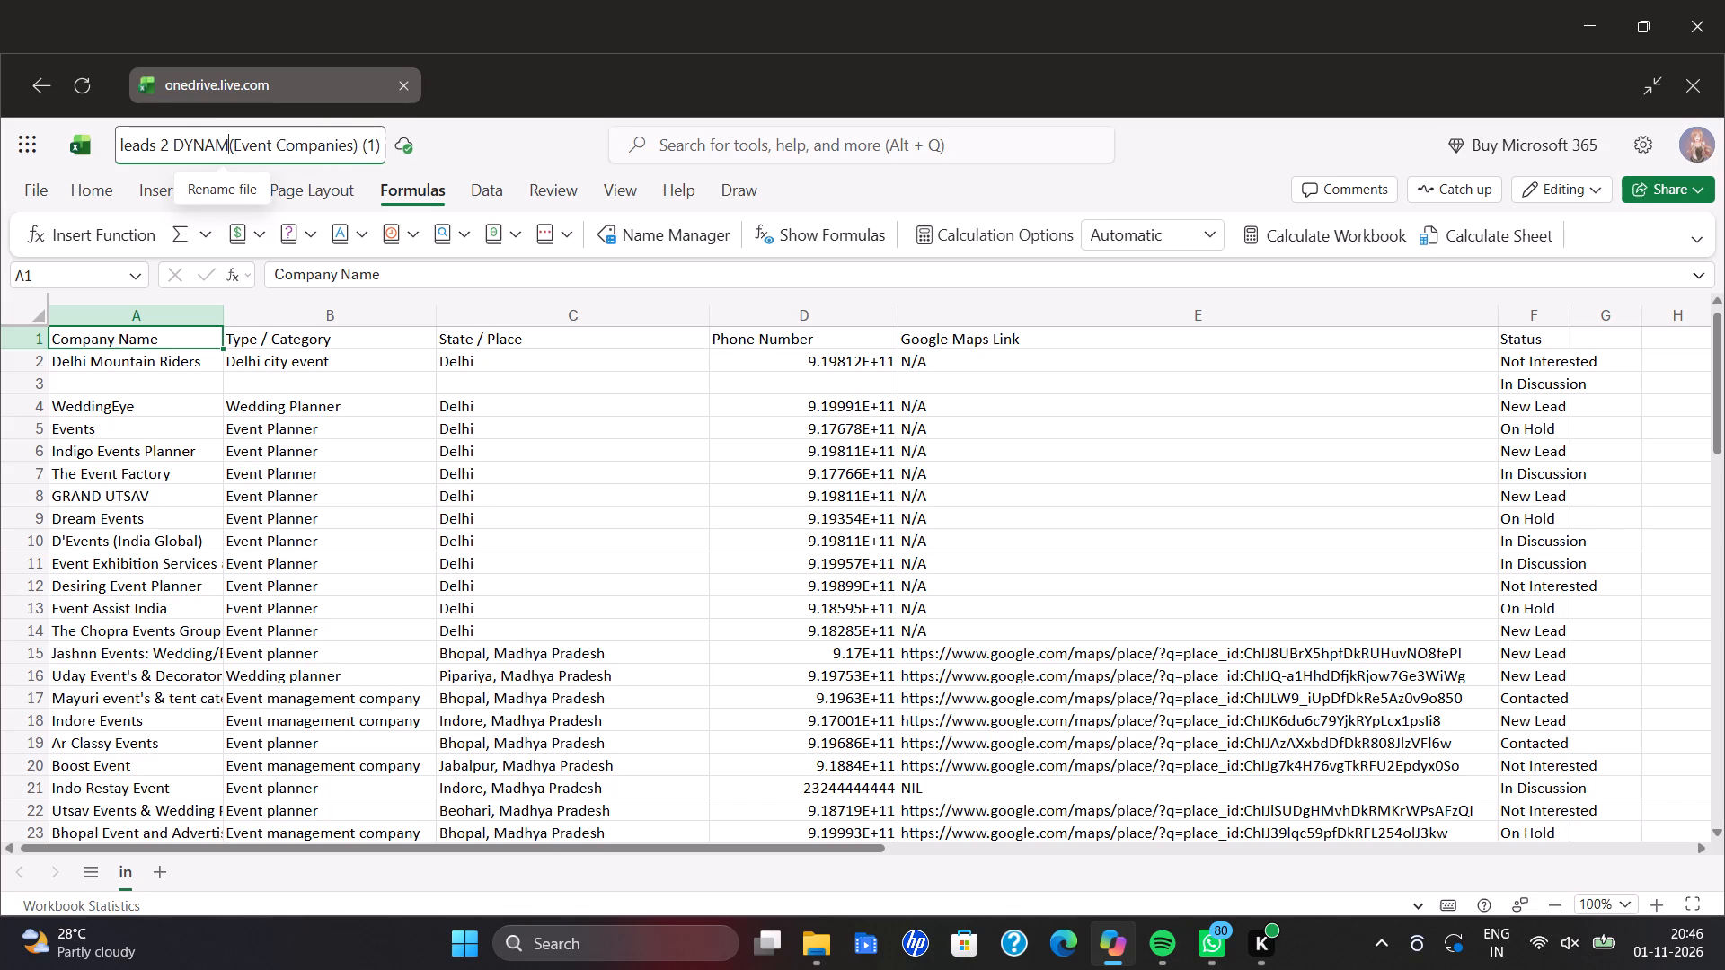
pyautogui.write('IC WEEBI')
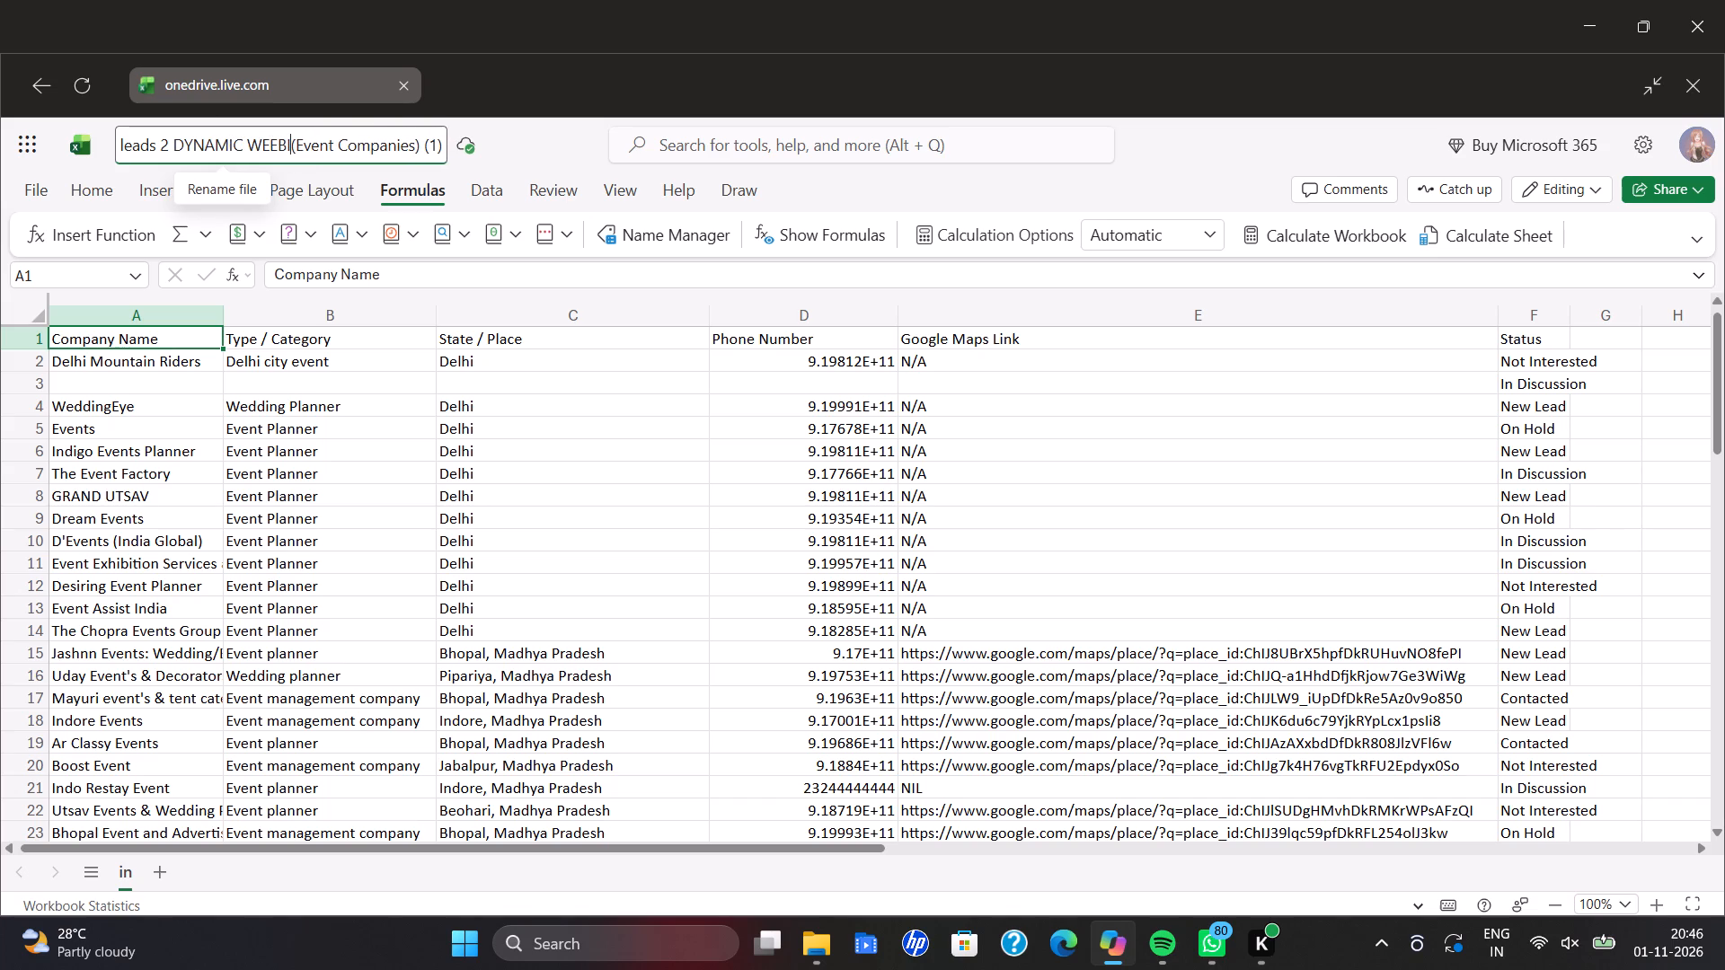
pyautogui.press('BackSpace')
pyautogui.press('BackSpace')
pyautogui.press('BackSpace')
pyautogui.write('BSITE')
pyautogui.press('space')
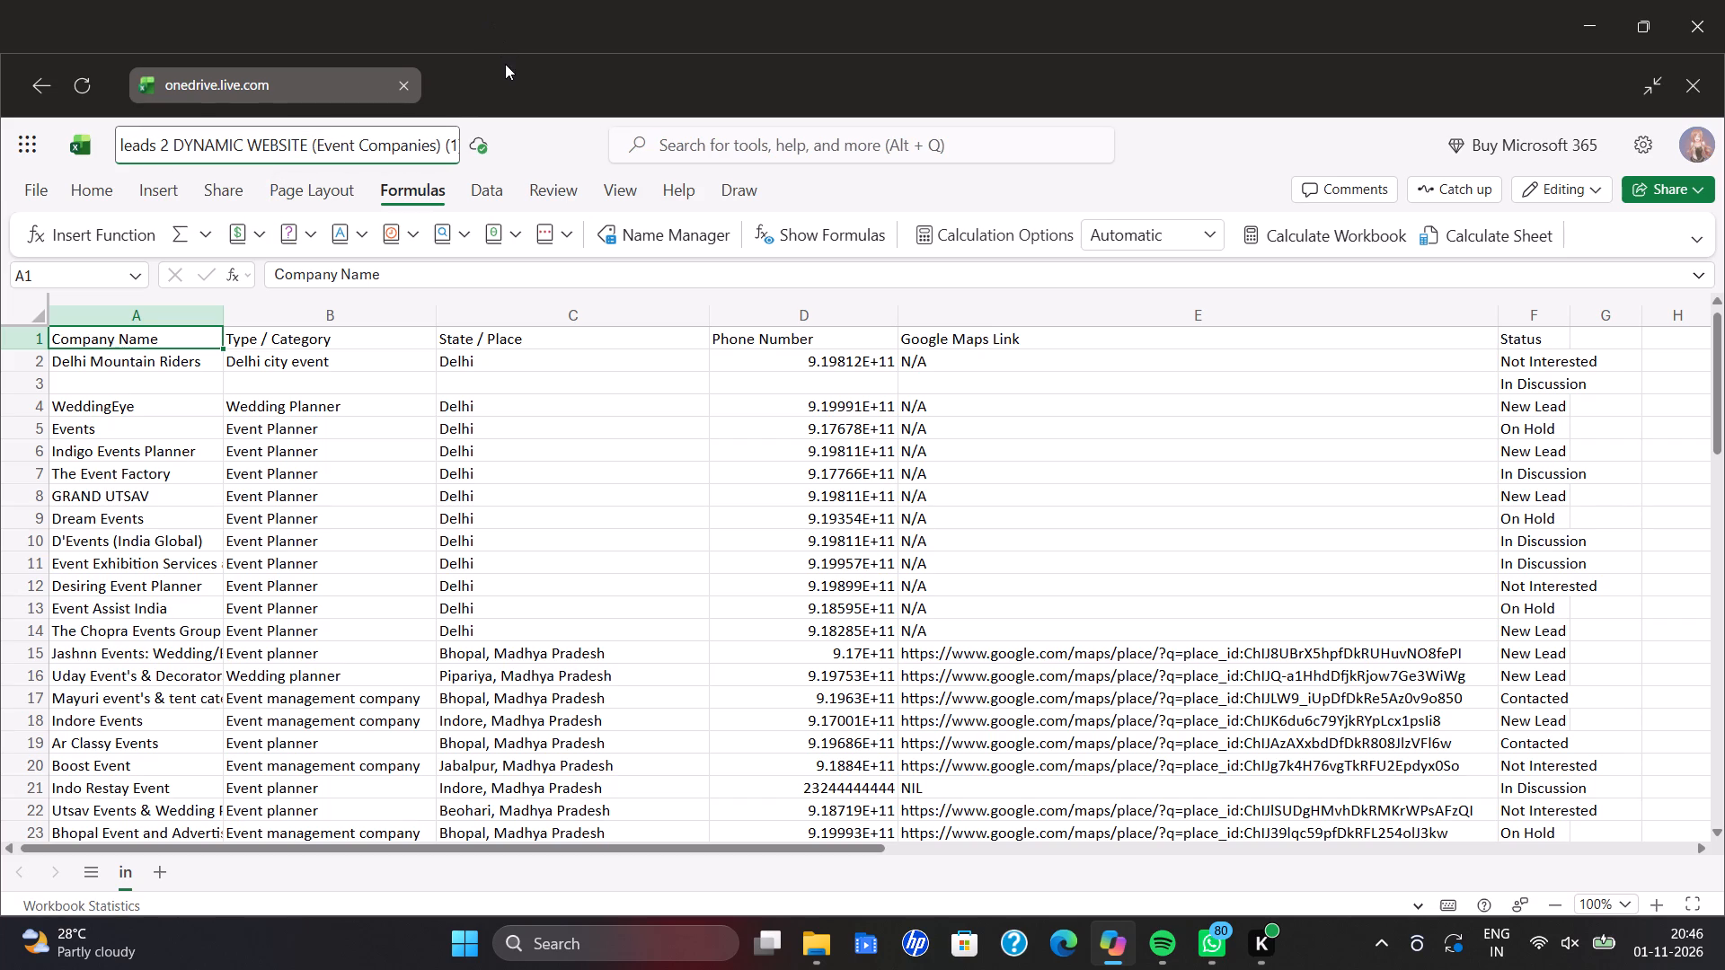
pyautogui.click(528, 150)
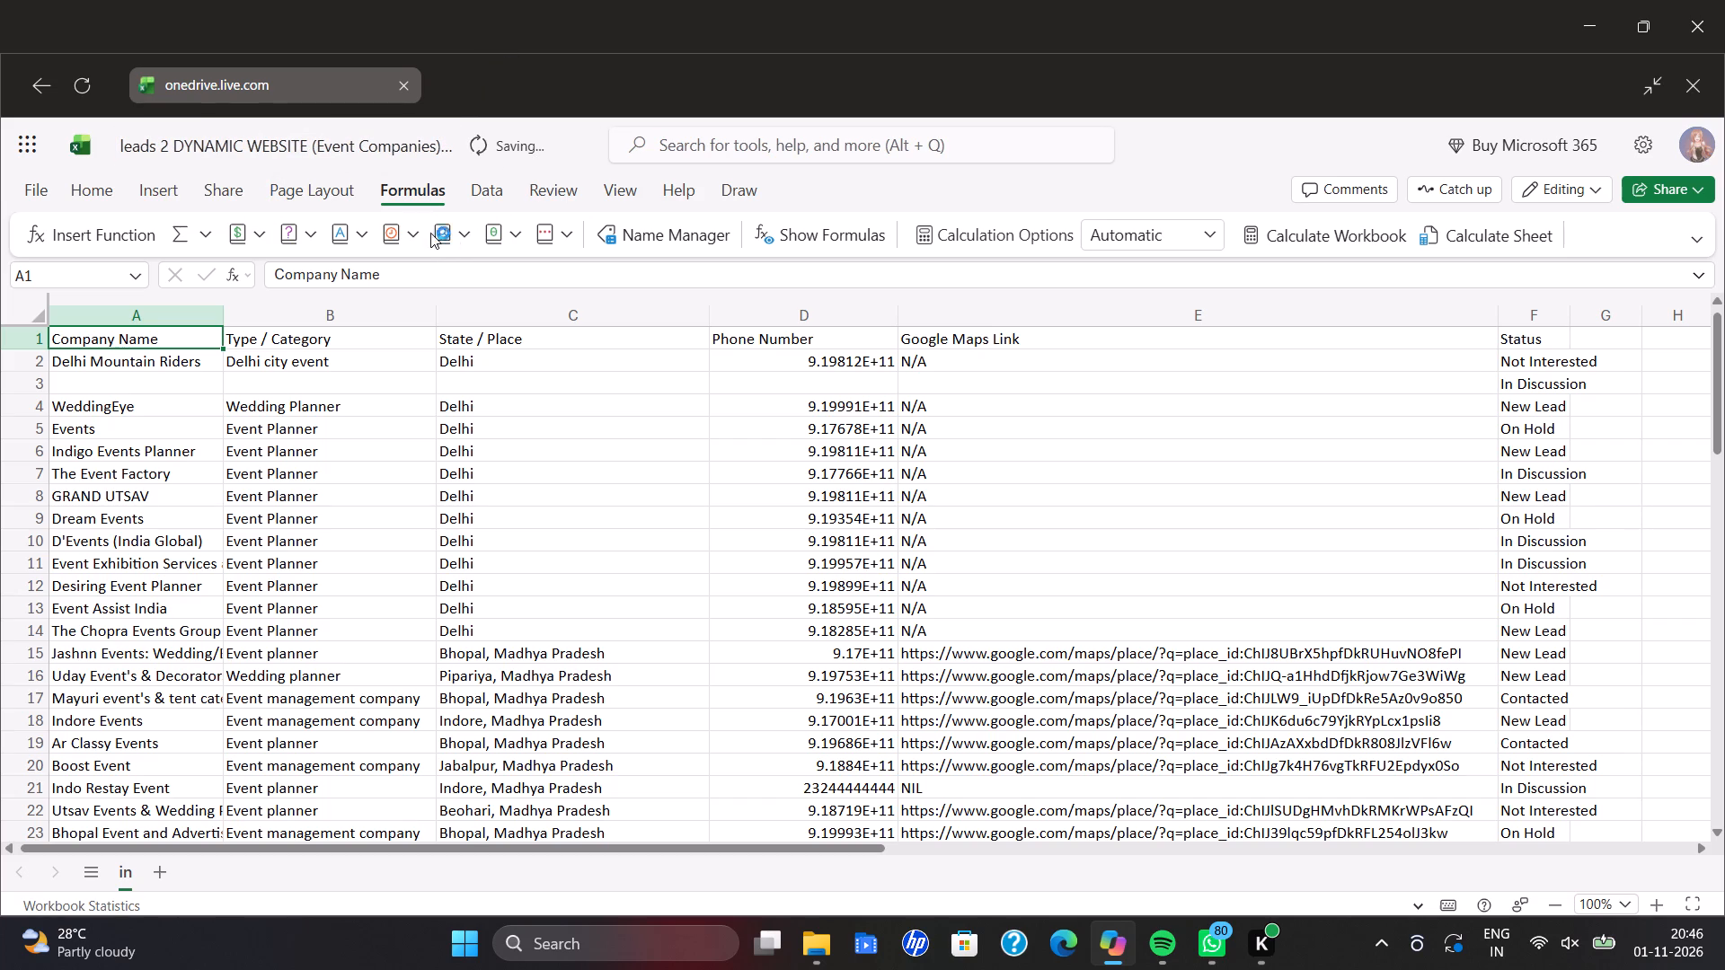
# Replace the "2" after "leads" in the workbook's file name with "july 23 2026".
pyautogui.click(172, 147)
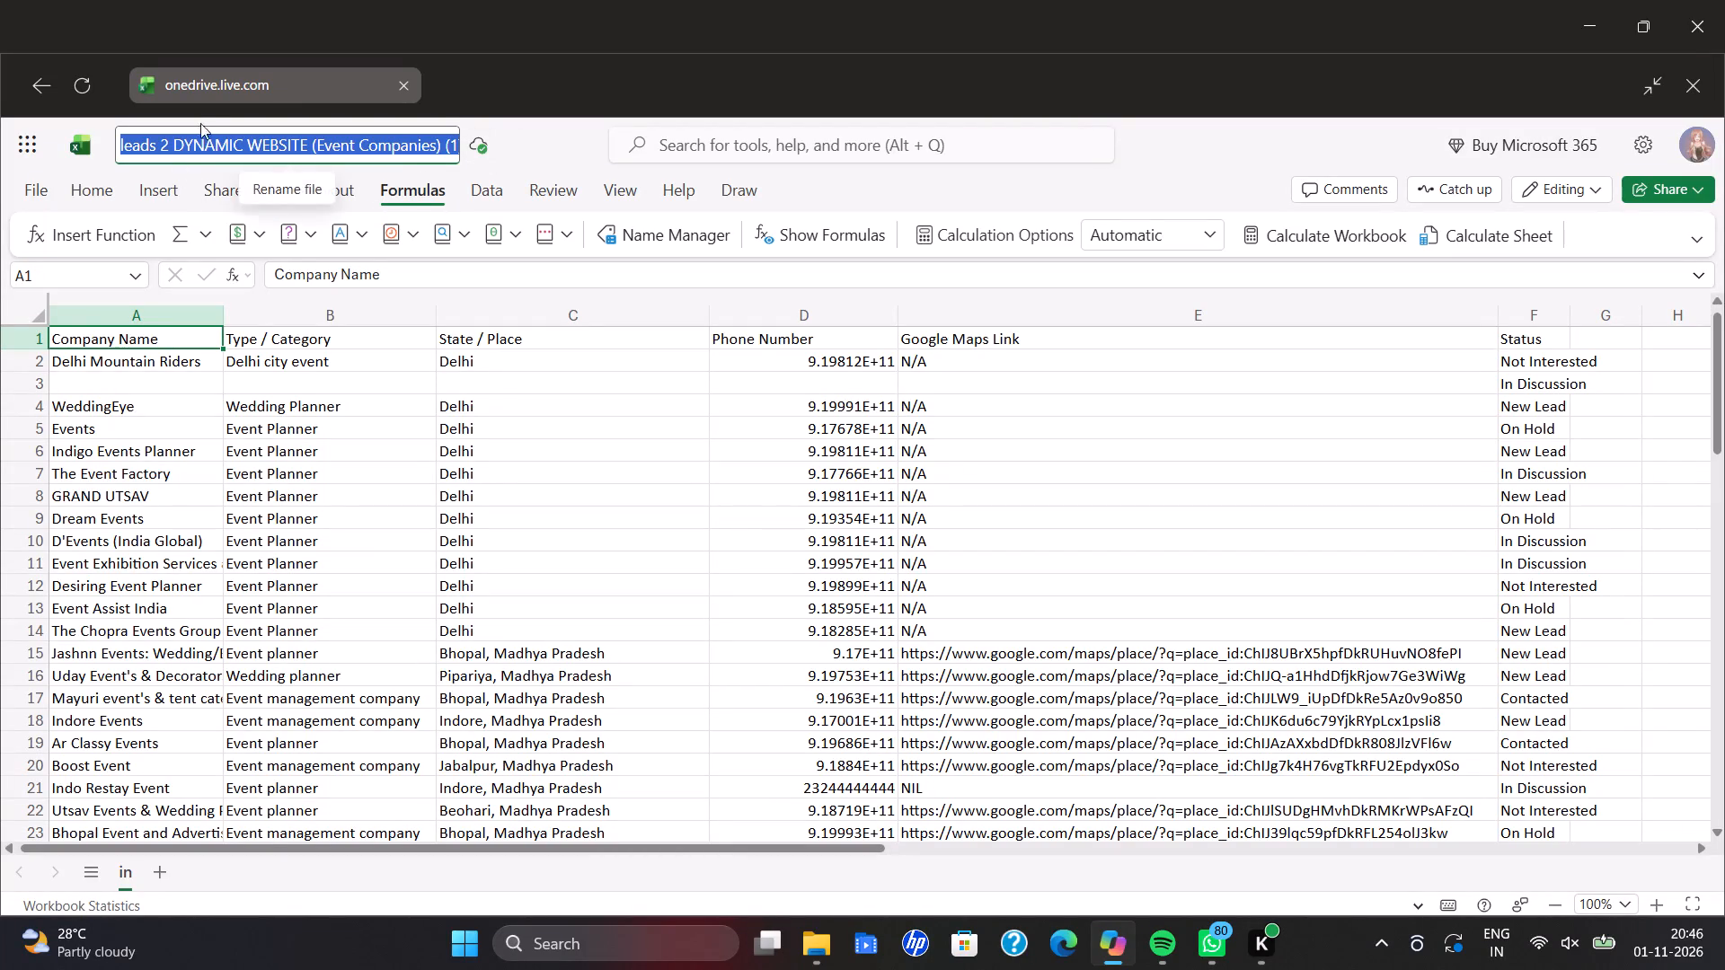
pyautogui.click(164, 148)
pyautogui.click(166, 148)
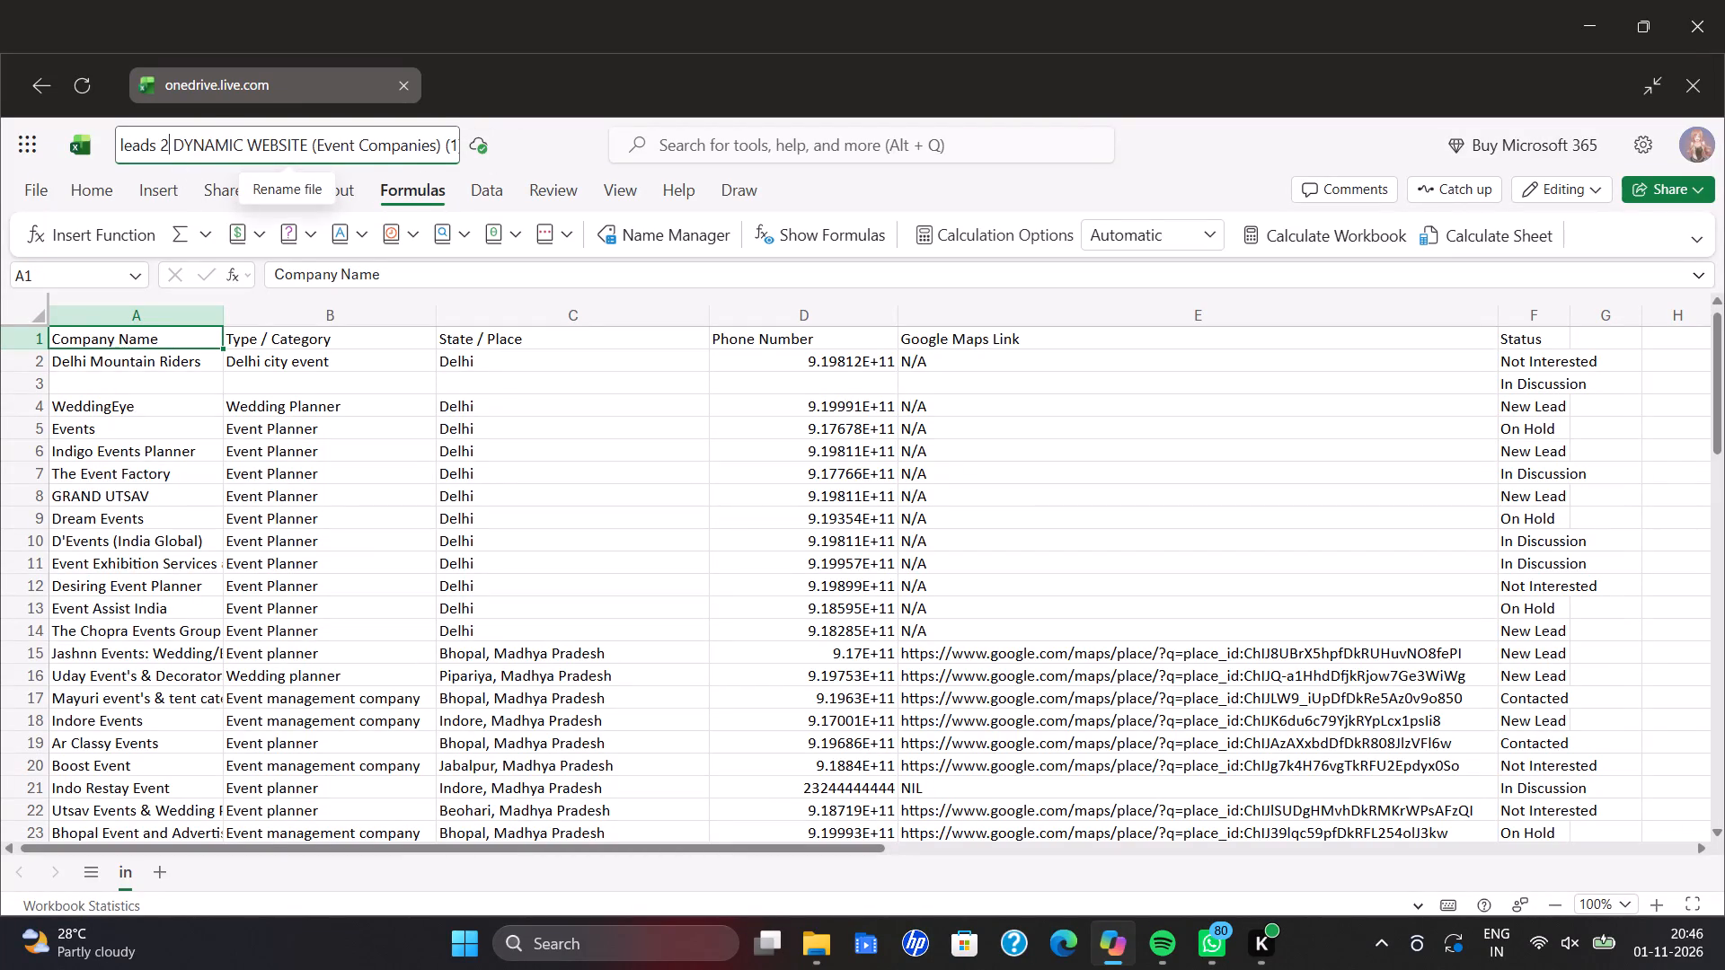
pyautogui.press('BackSpace')
pyautogui.write('july')
pyautogui.press('space')
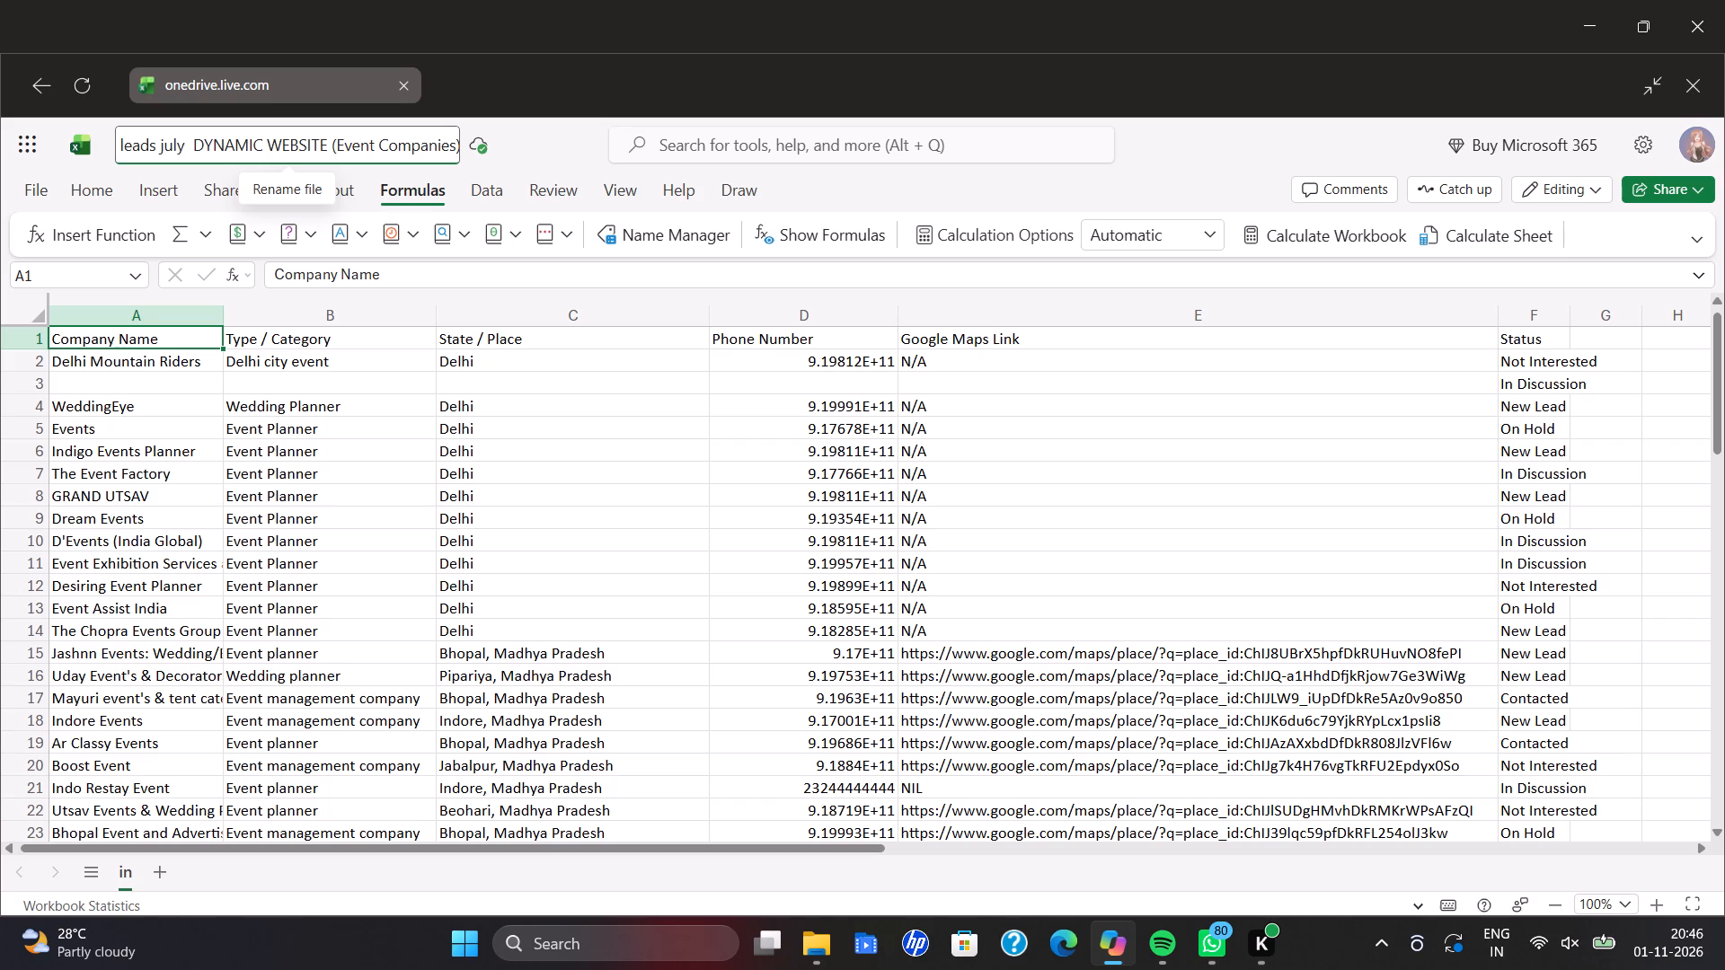
pyautogui.press('2')
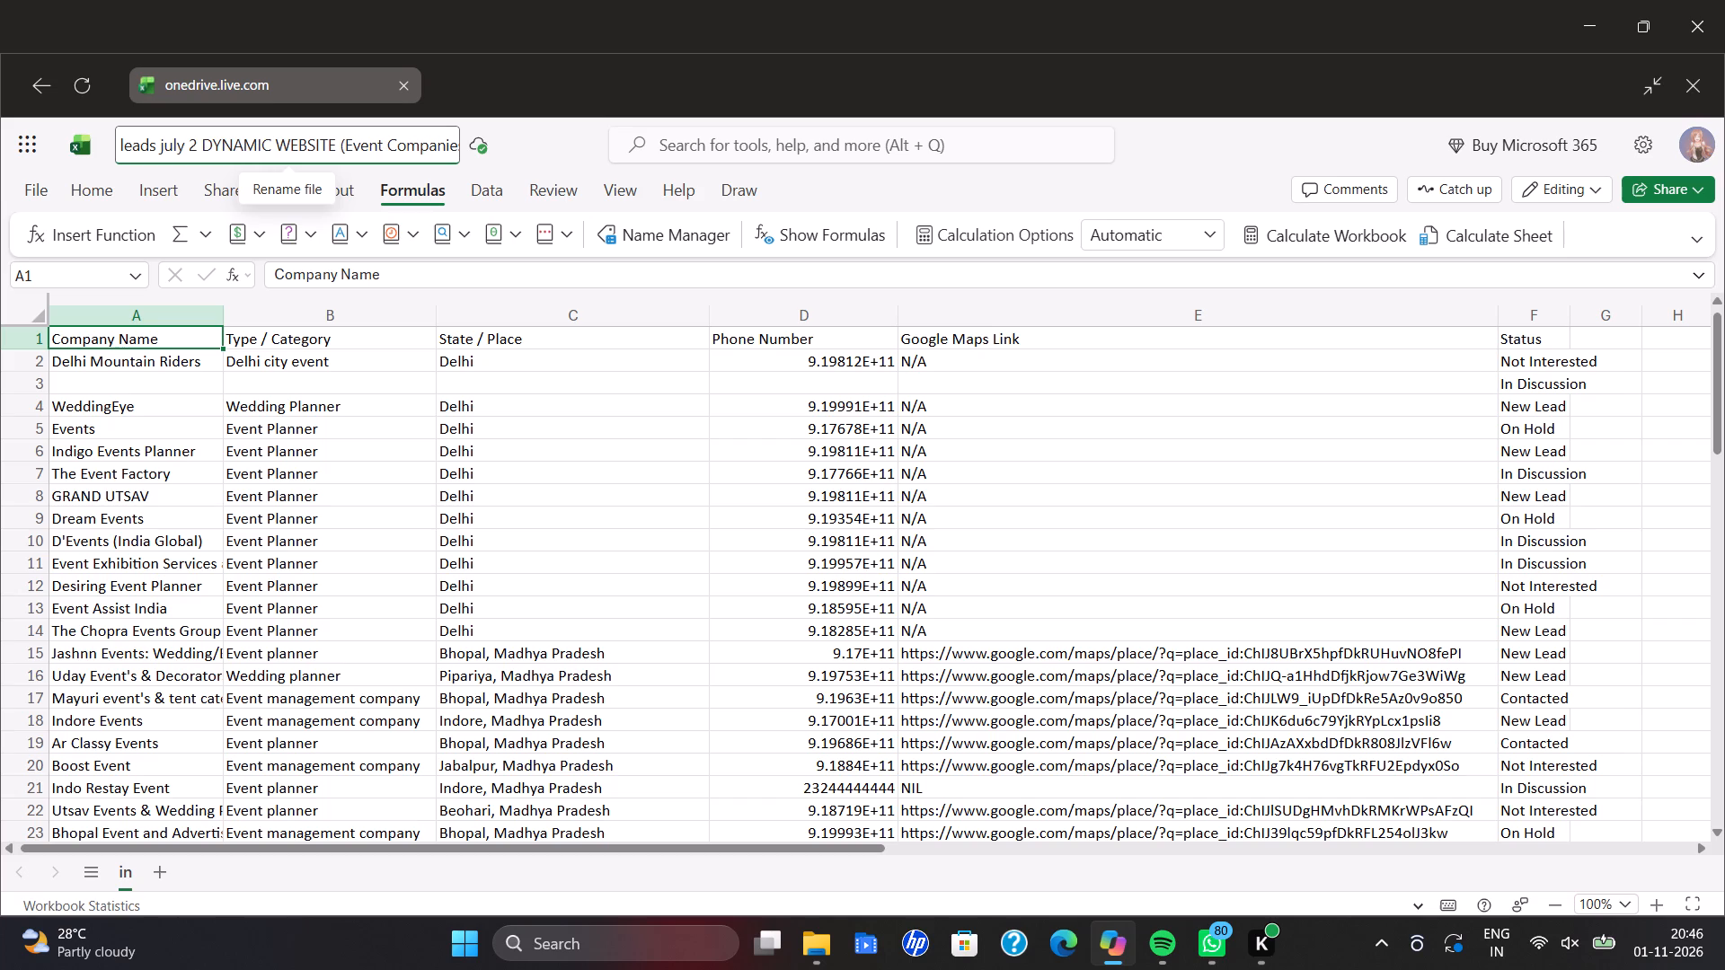
pyautogui.press('3')
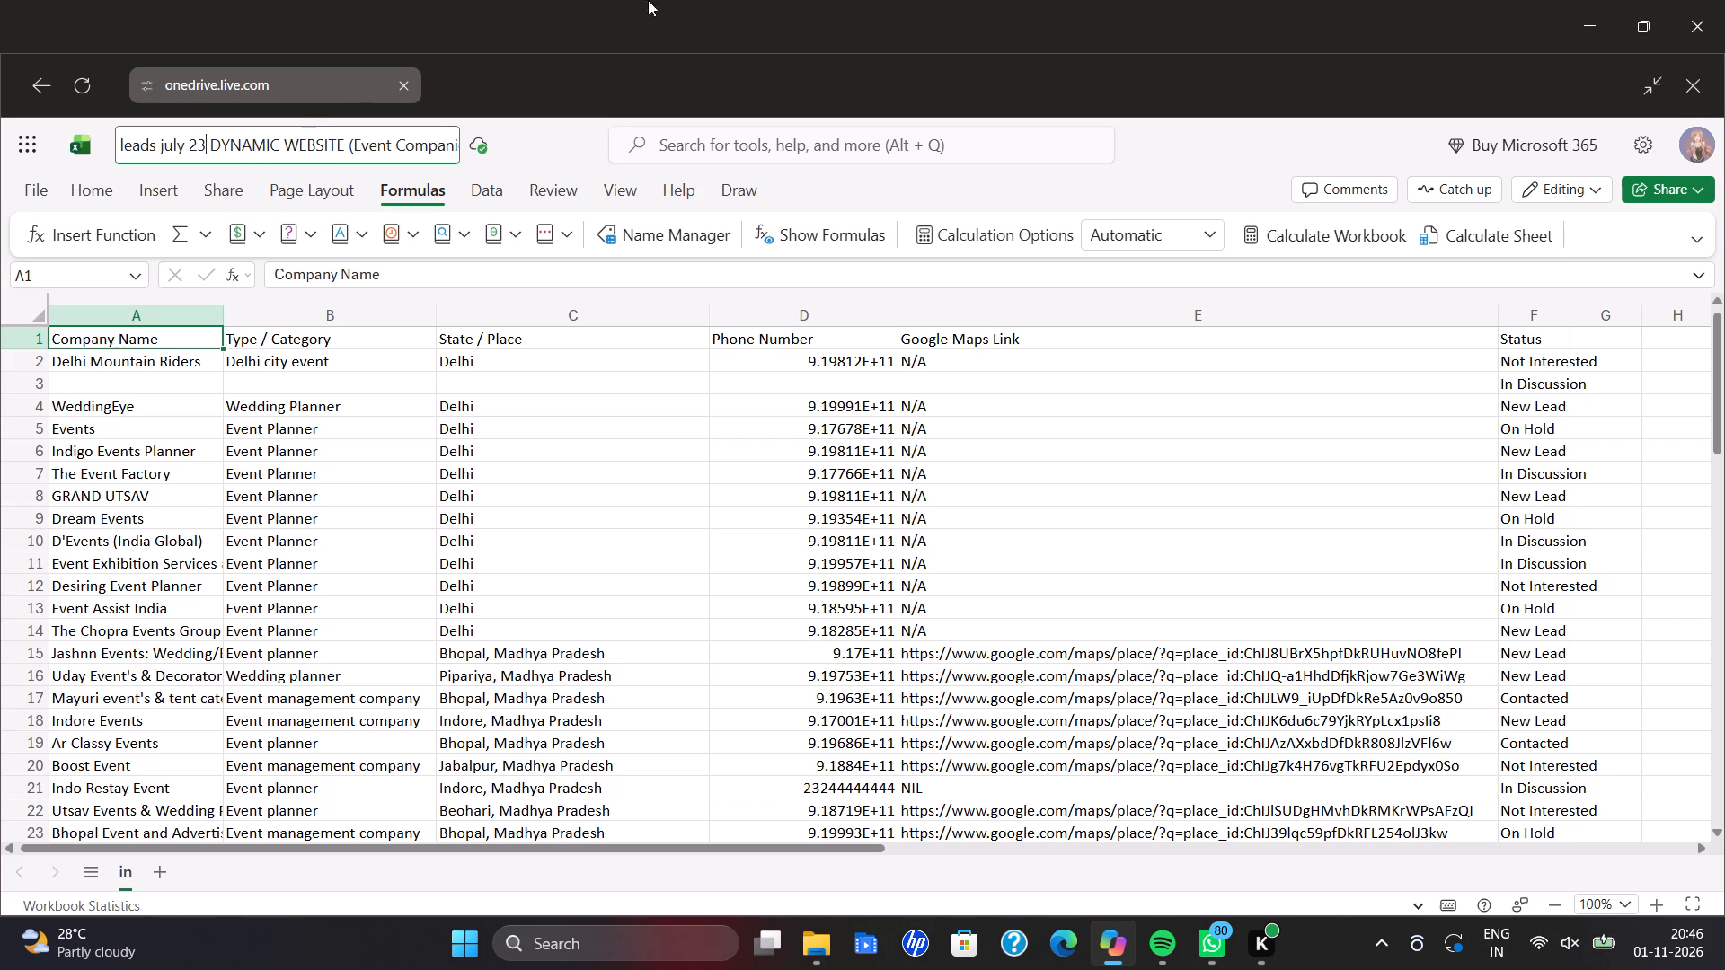
pyautogui.press('space')
pyautogui.write('202')
pyautogui.press('6')
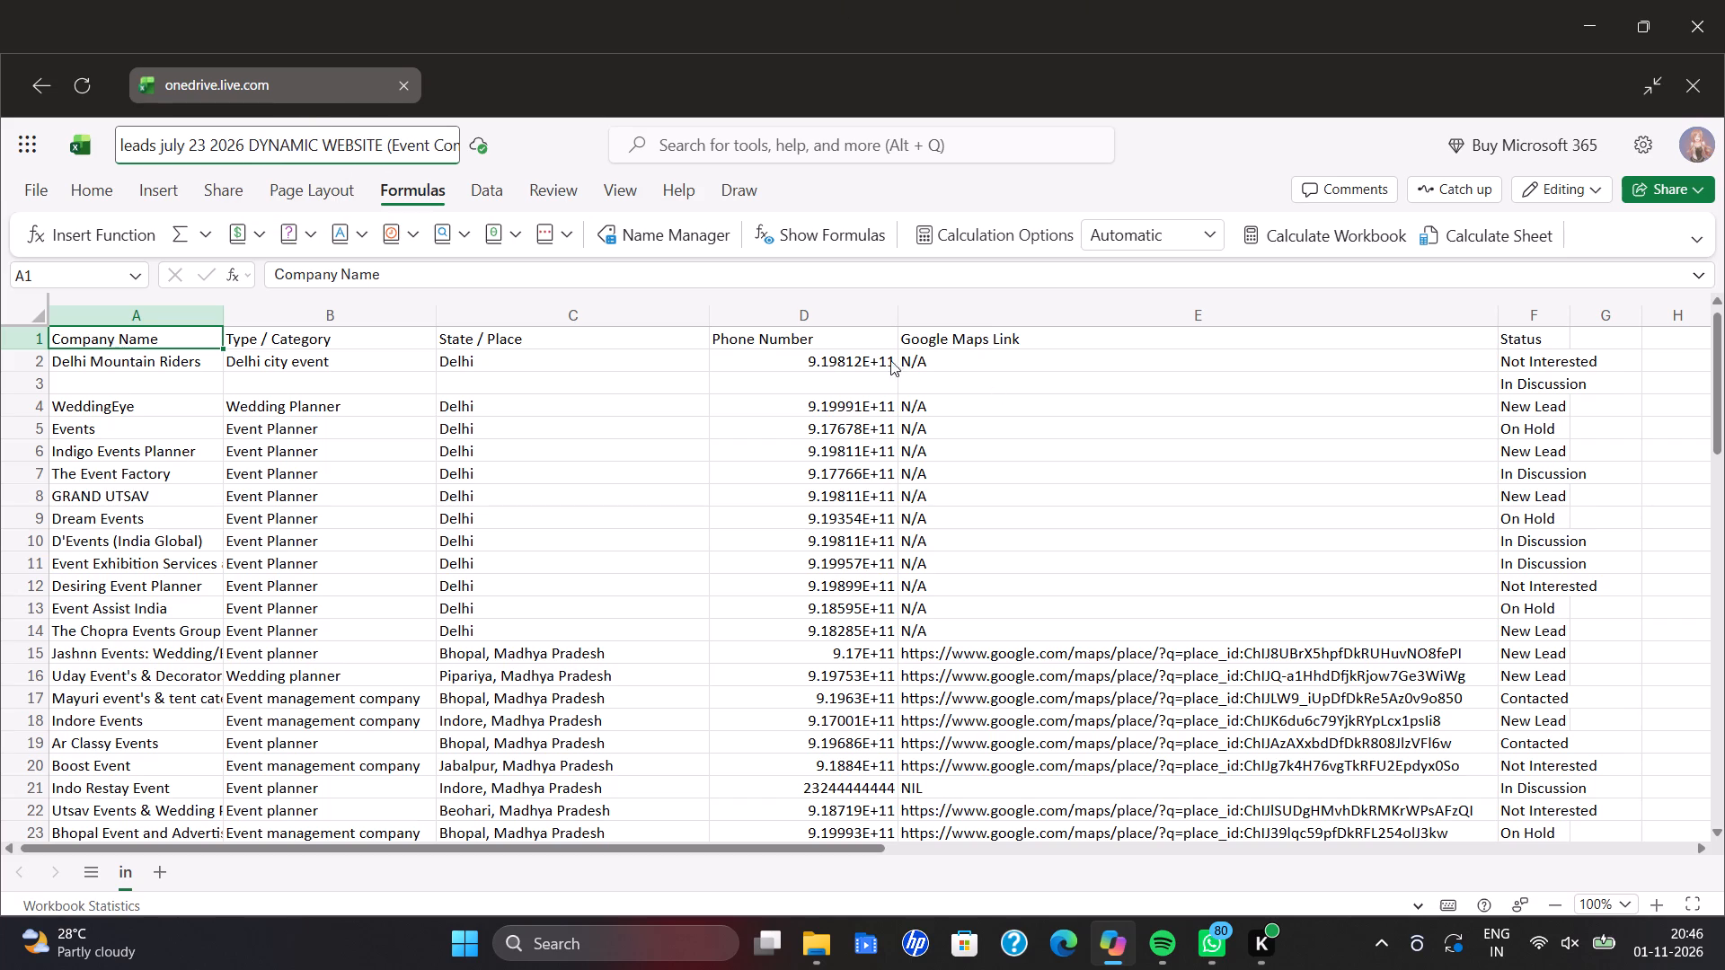
pyautogui.click(523, 136)
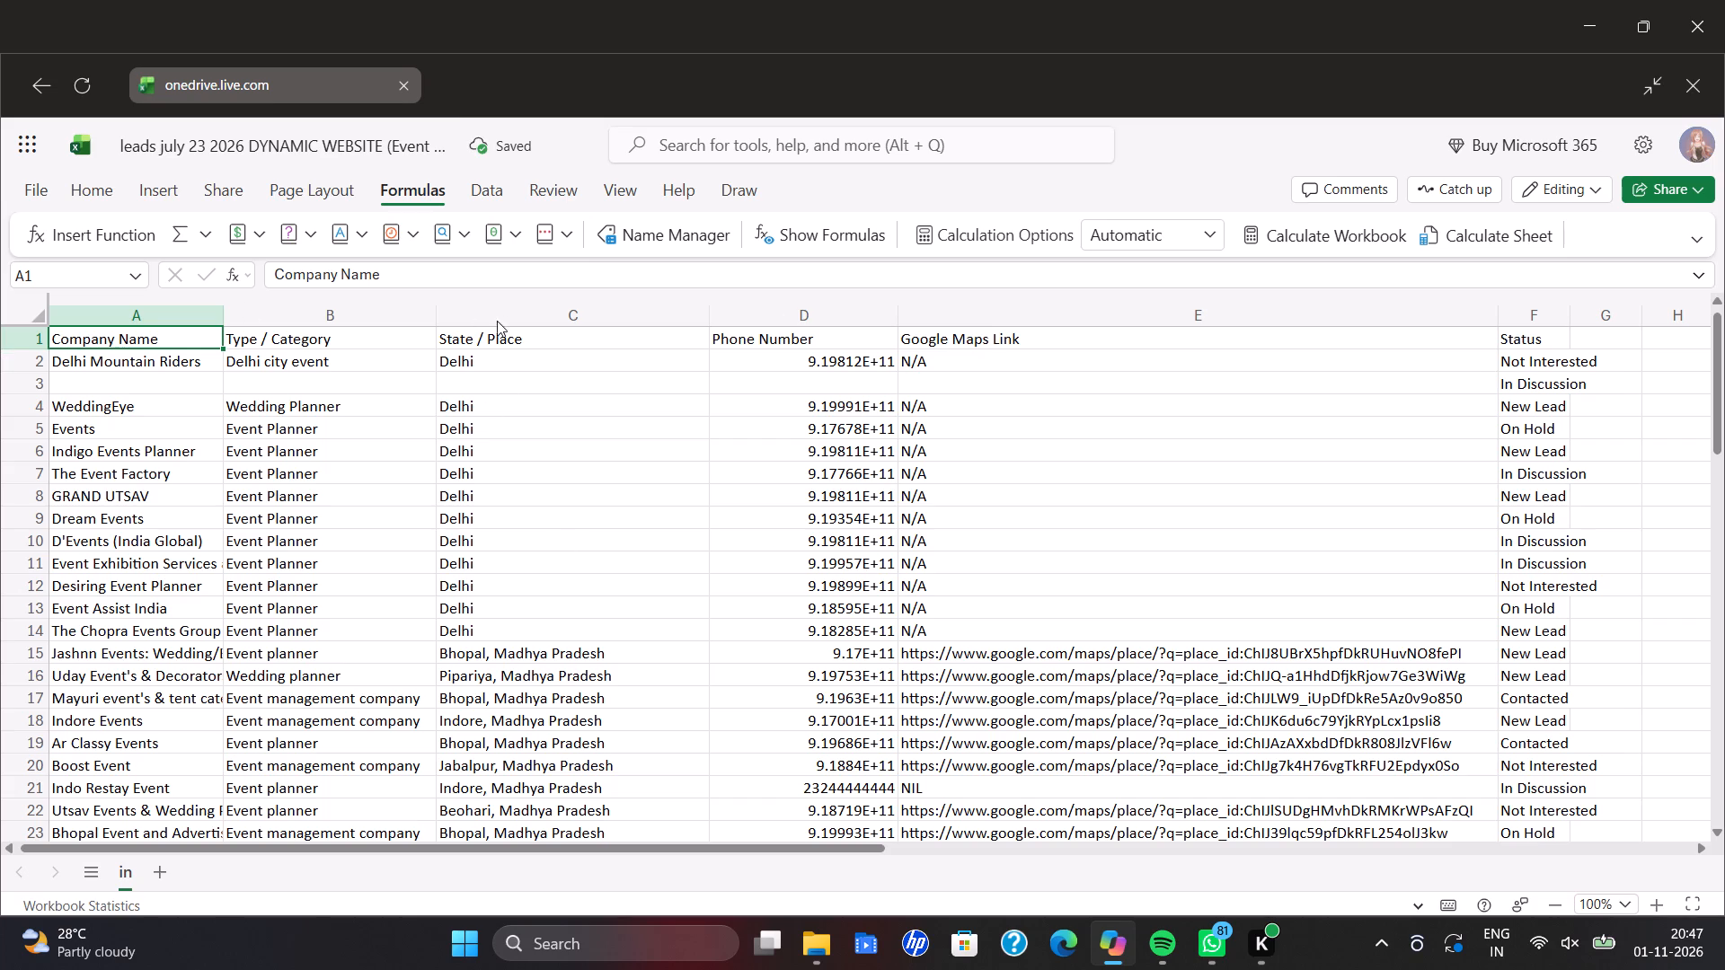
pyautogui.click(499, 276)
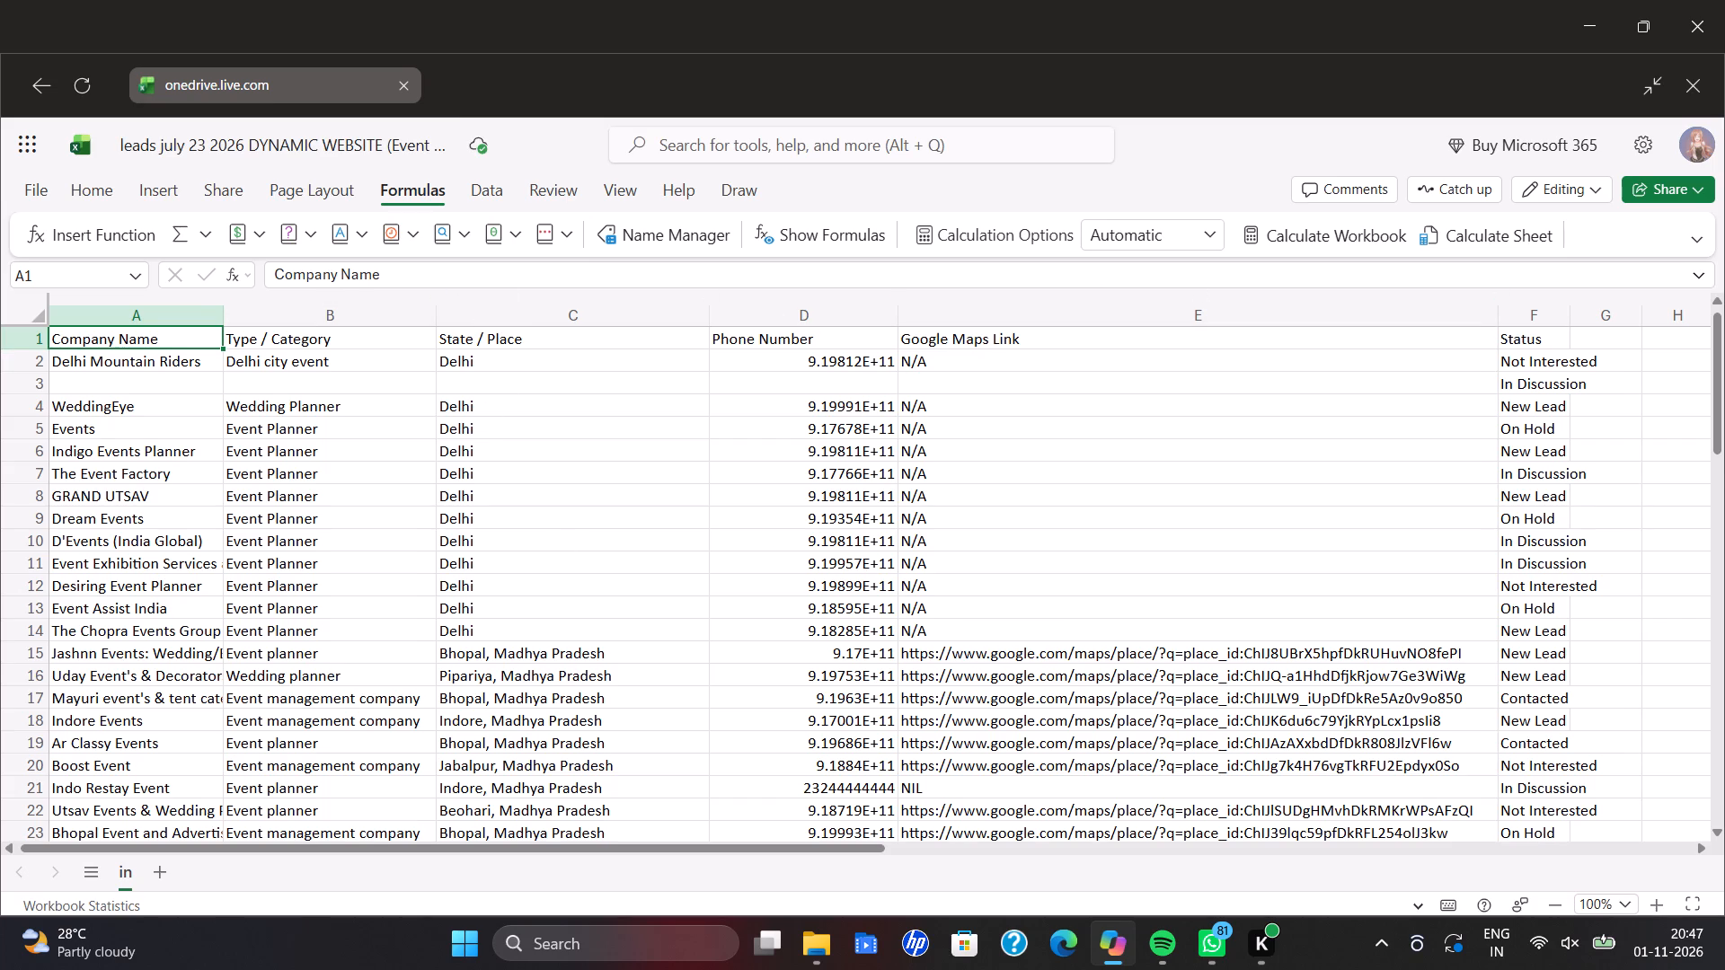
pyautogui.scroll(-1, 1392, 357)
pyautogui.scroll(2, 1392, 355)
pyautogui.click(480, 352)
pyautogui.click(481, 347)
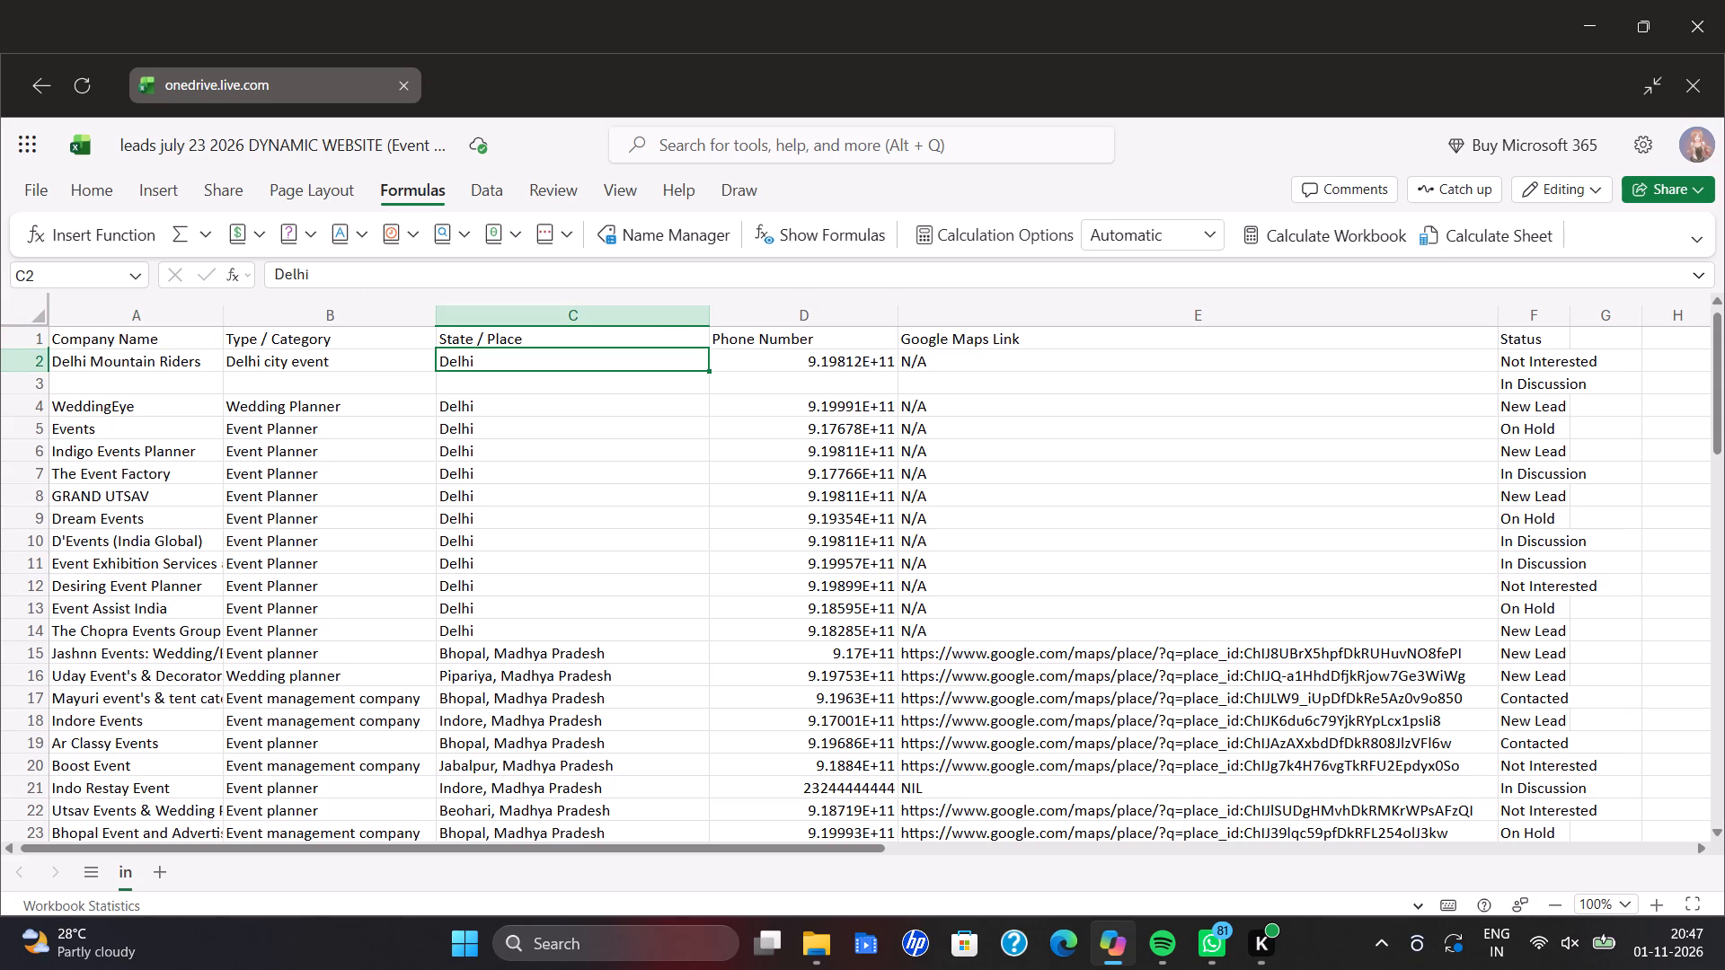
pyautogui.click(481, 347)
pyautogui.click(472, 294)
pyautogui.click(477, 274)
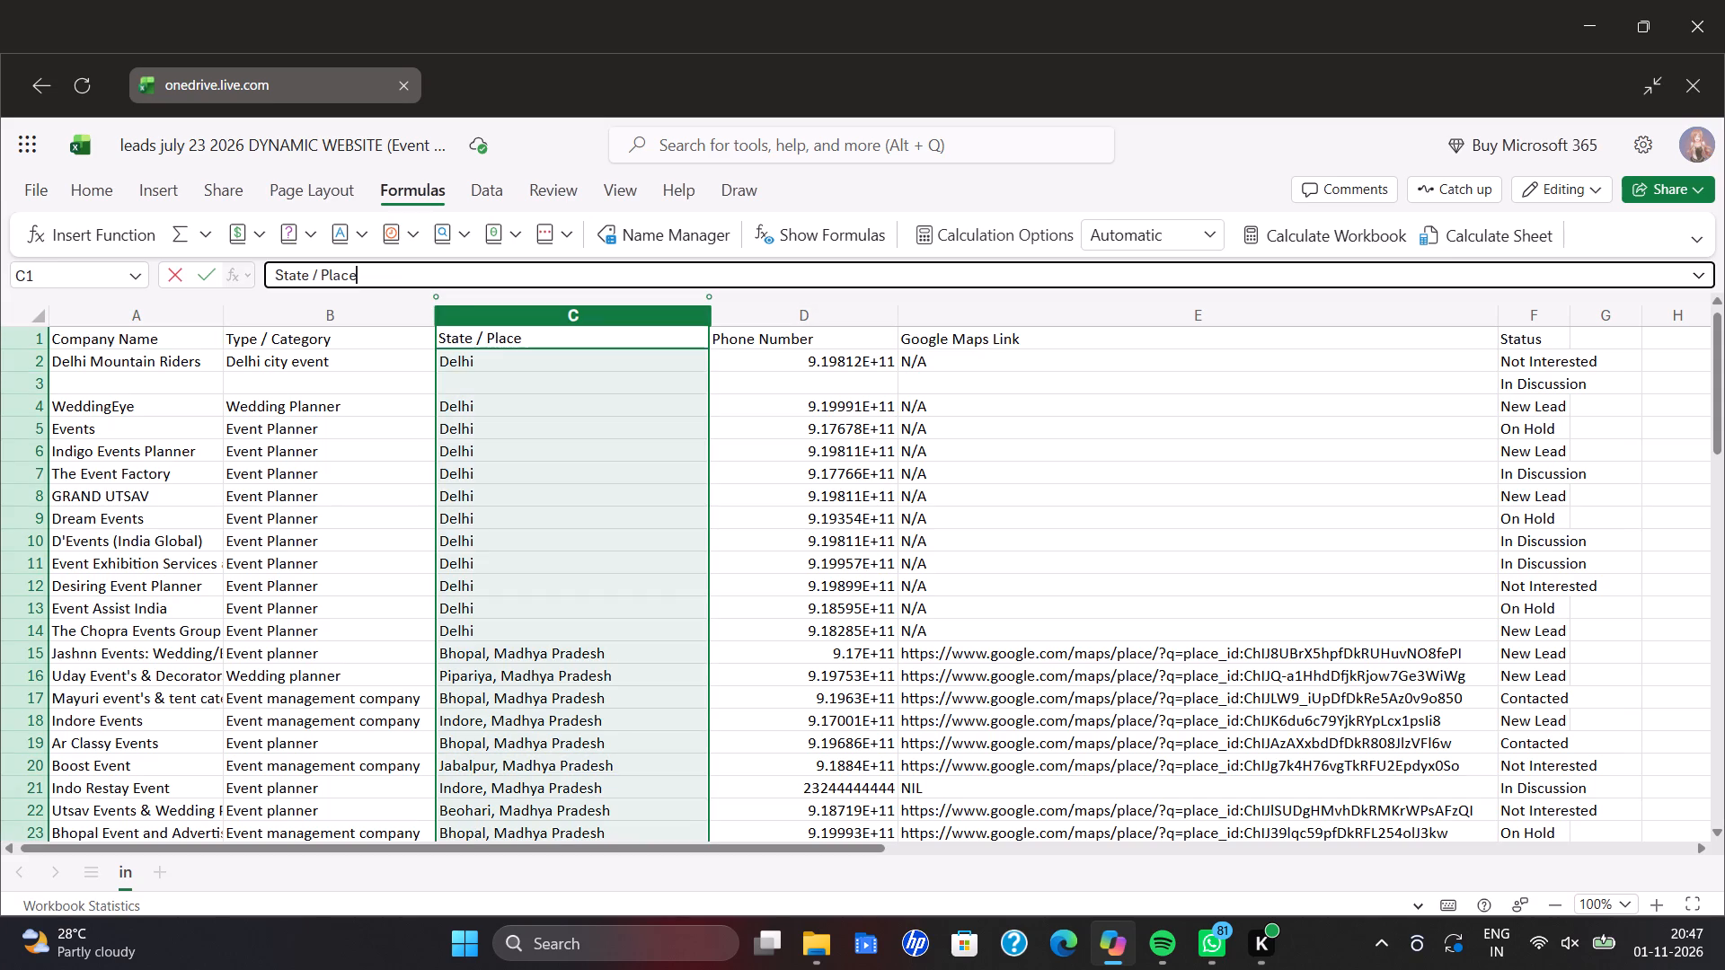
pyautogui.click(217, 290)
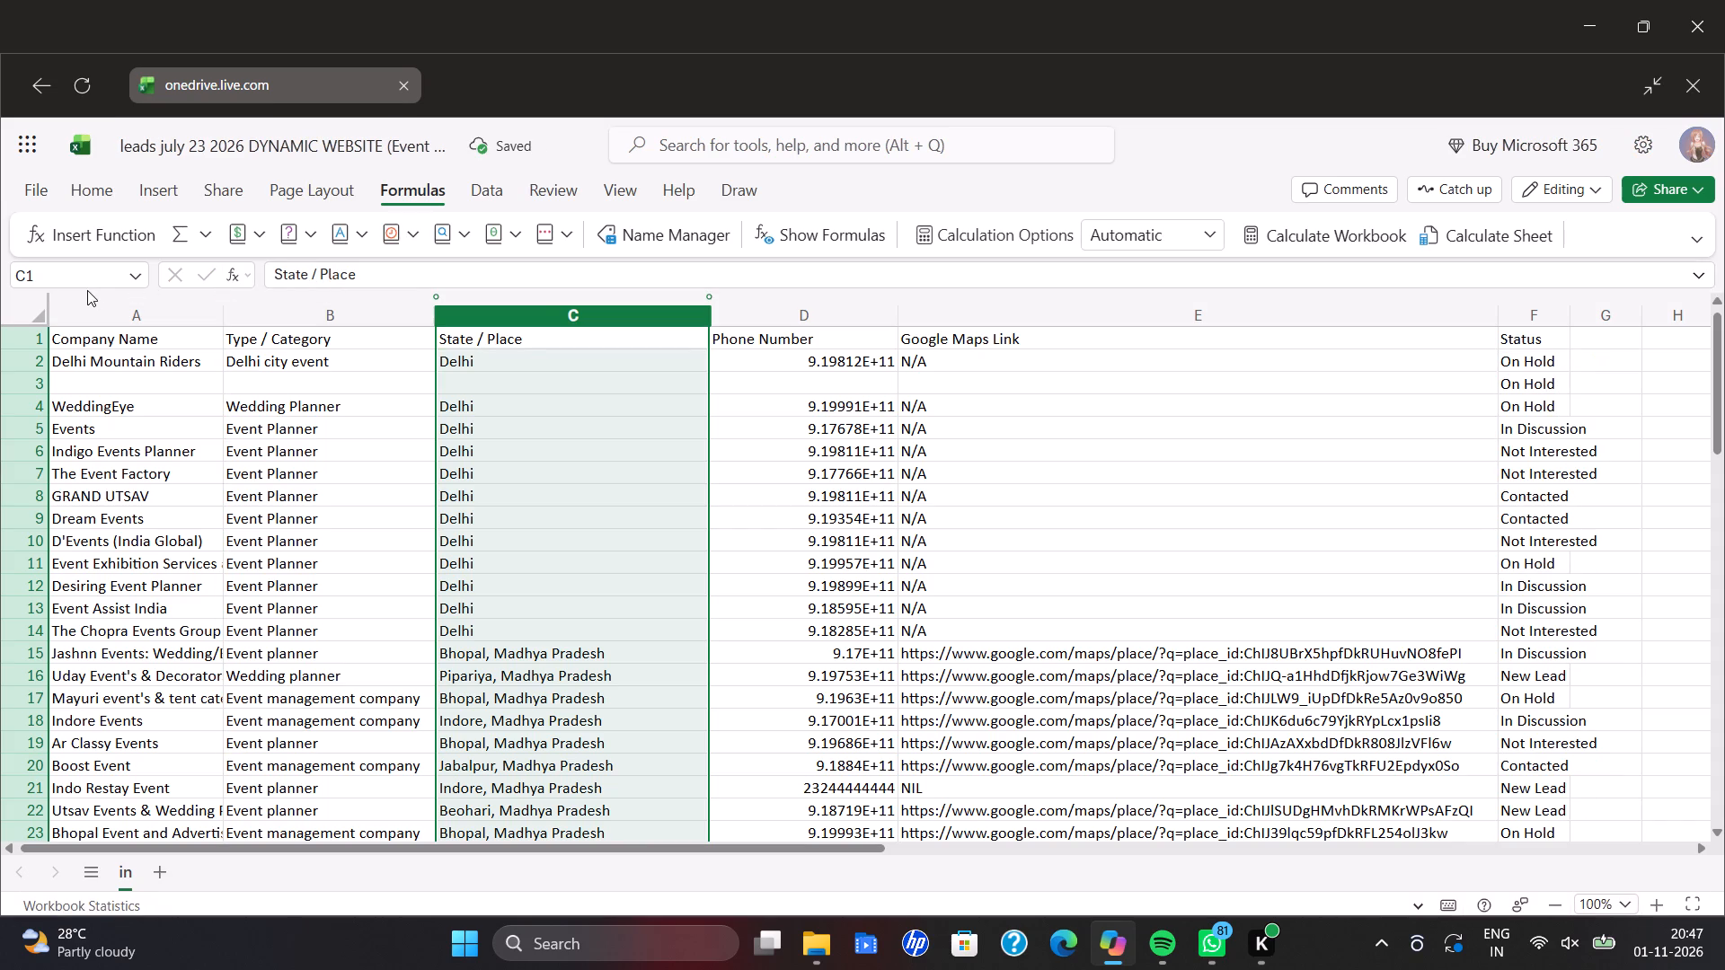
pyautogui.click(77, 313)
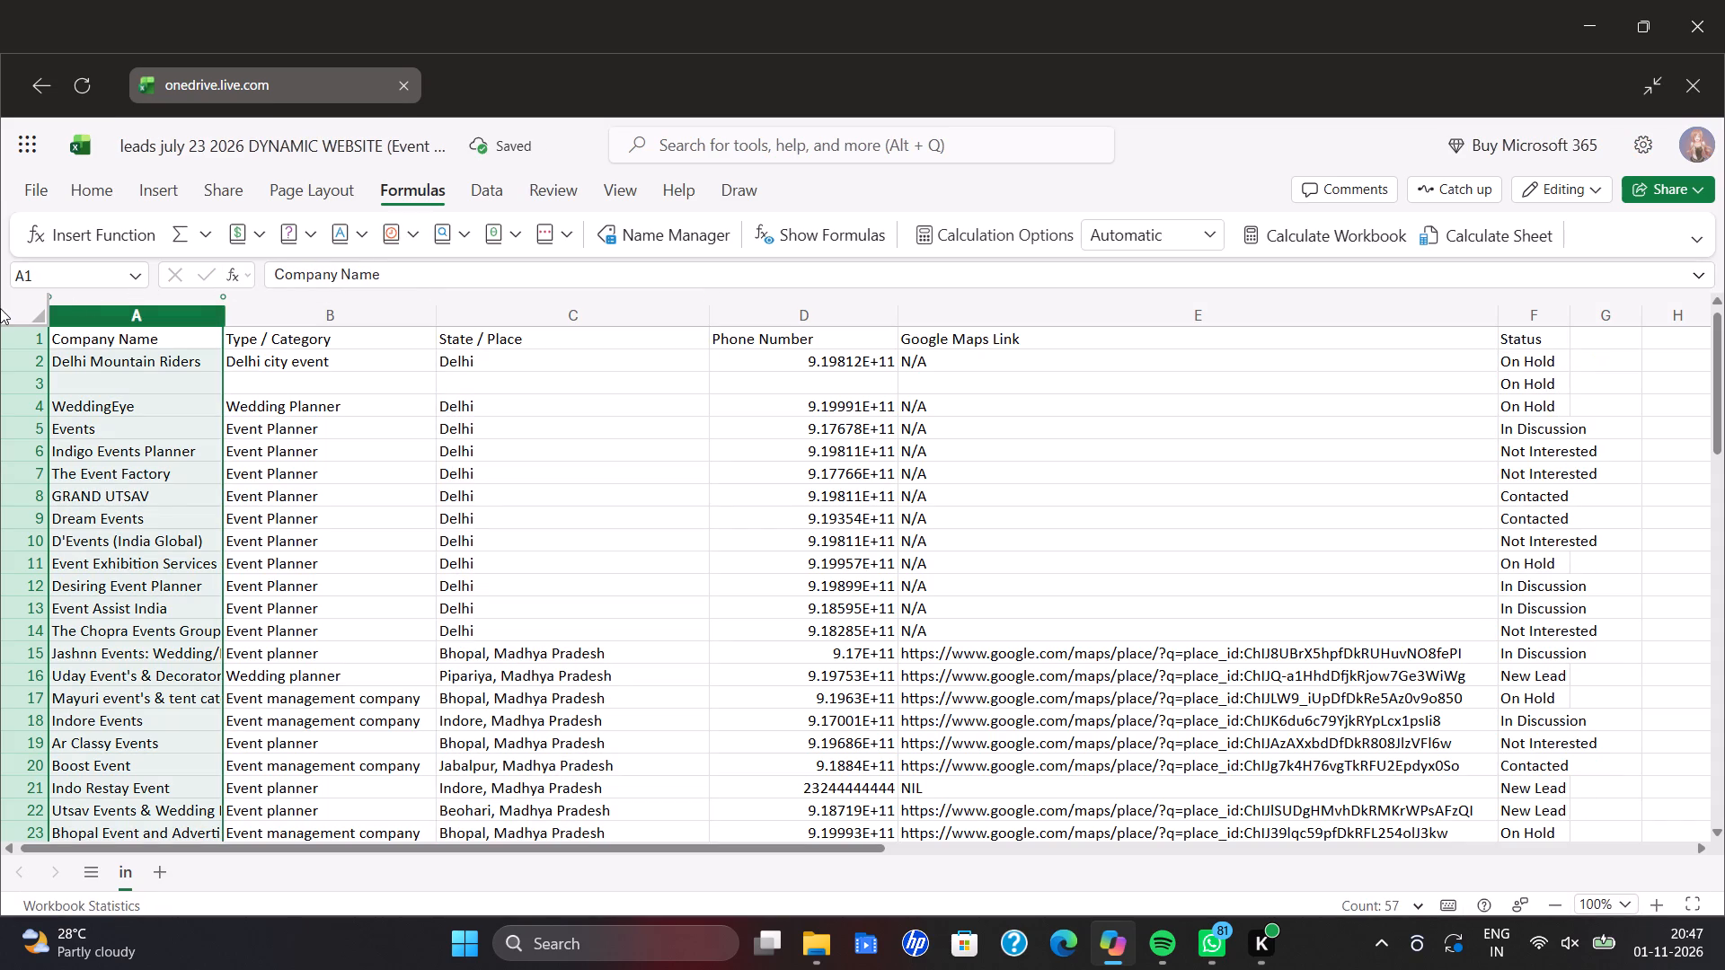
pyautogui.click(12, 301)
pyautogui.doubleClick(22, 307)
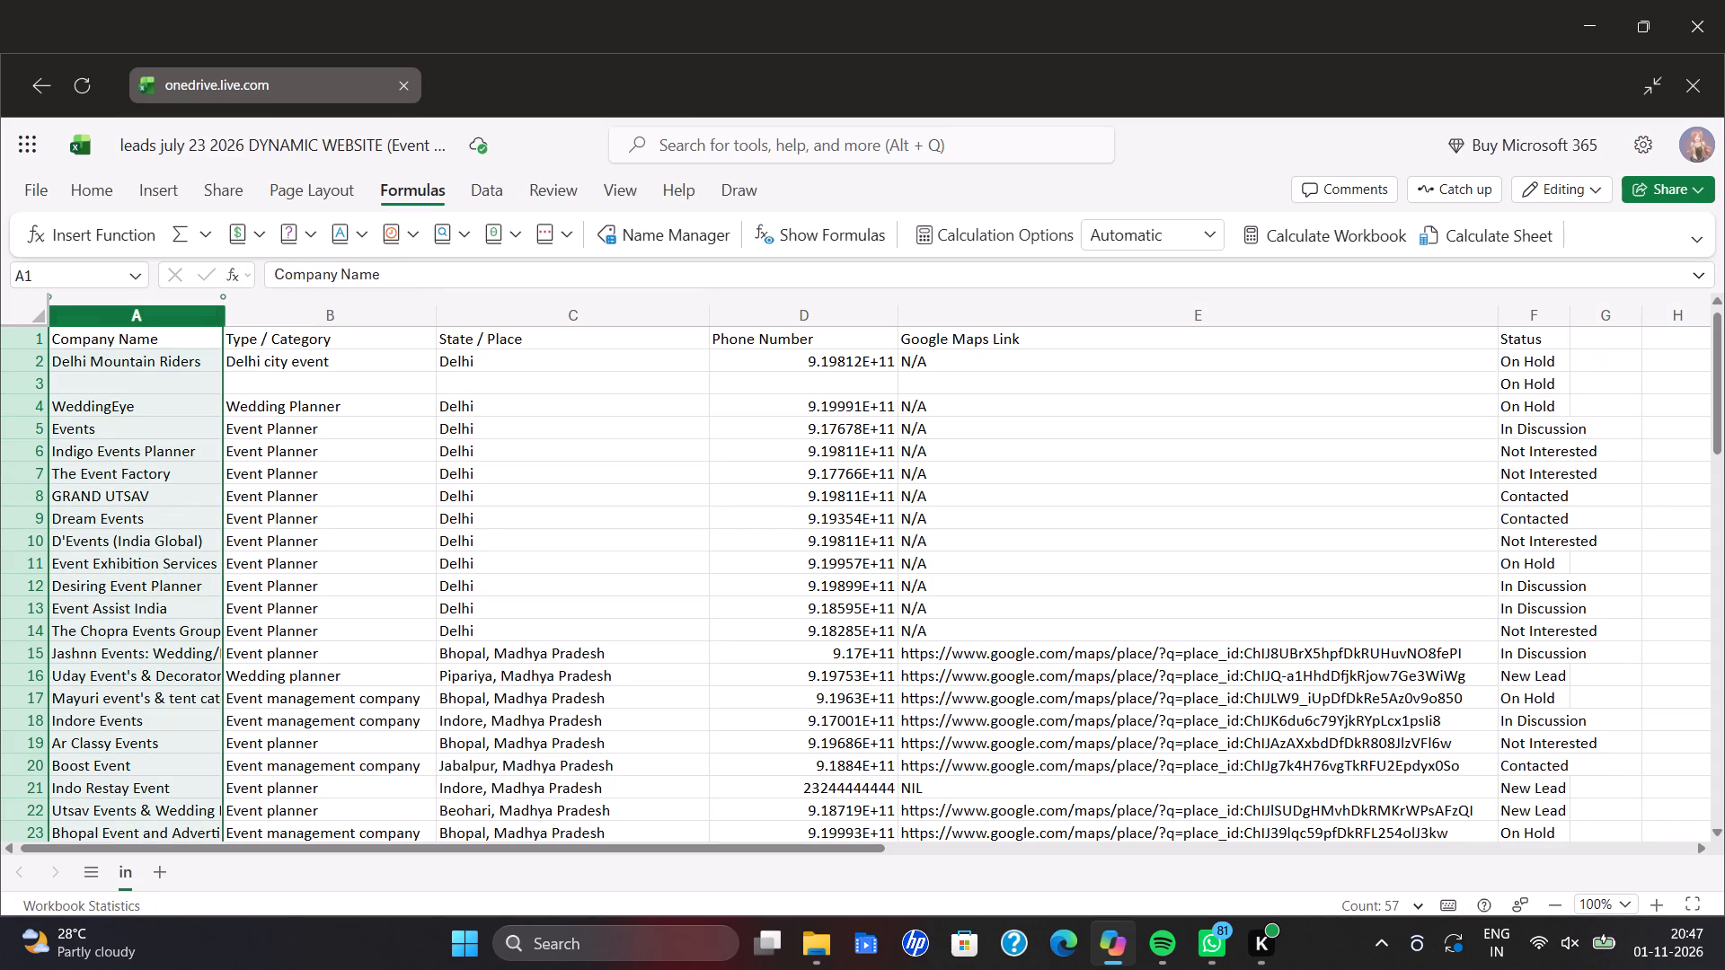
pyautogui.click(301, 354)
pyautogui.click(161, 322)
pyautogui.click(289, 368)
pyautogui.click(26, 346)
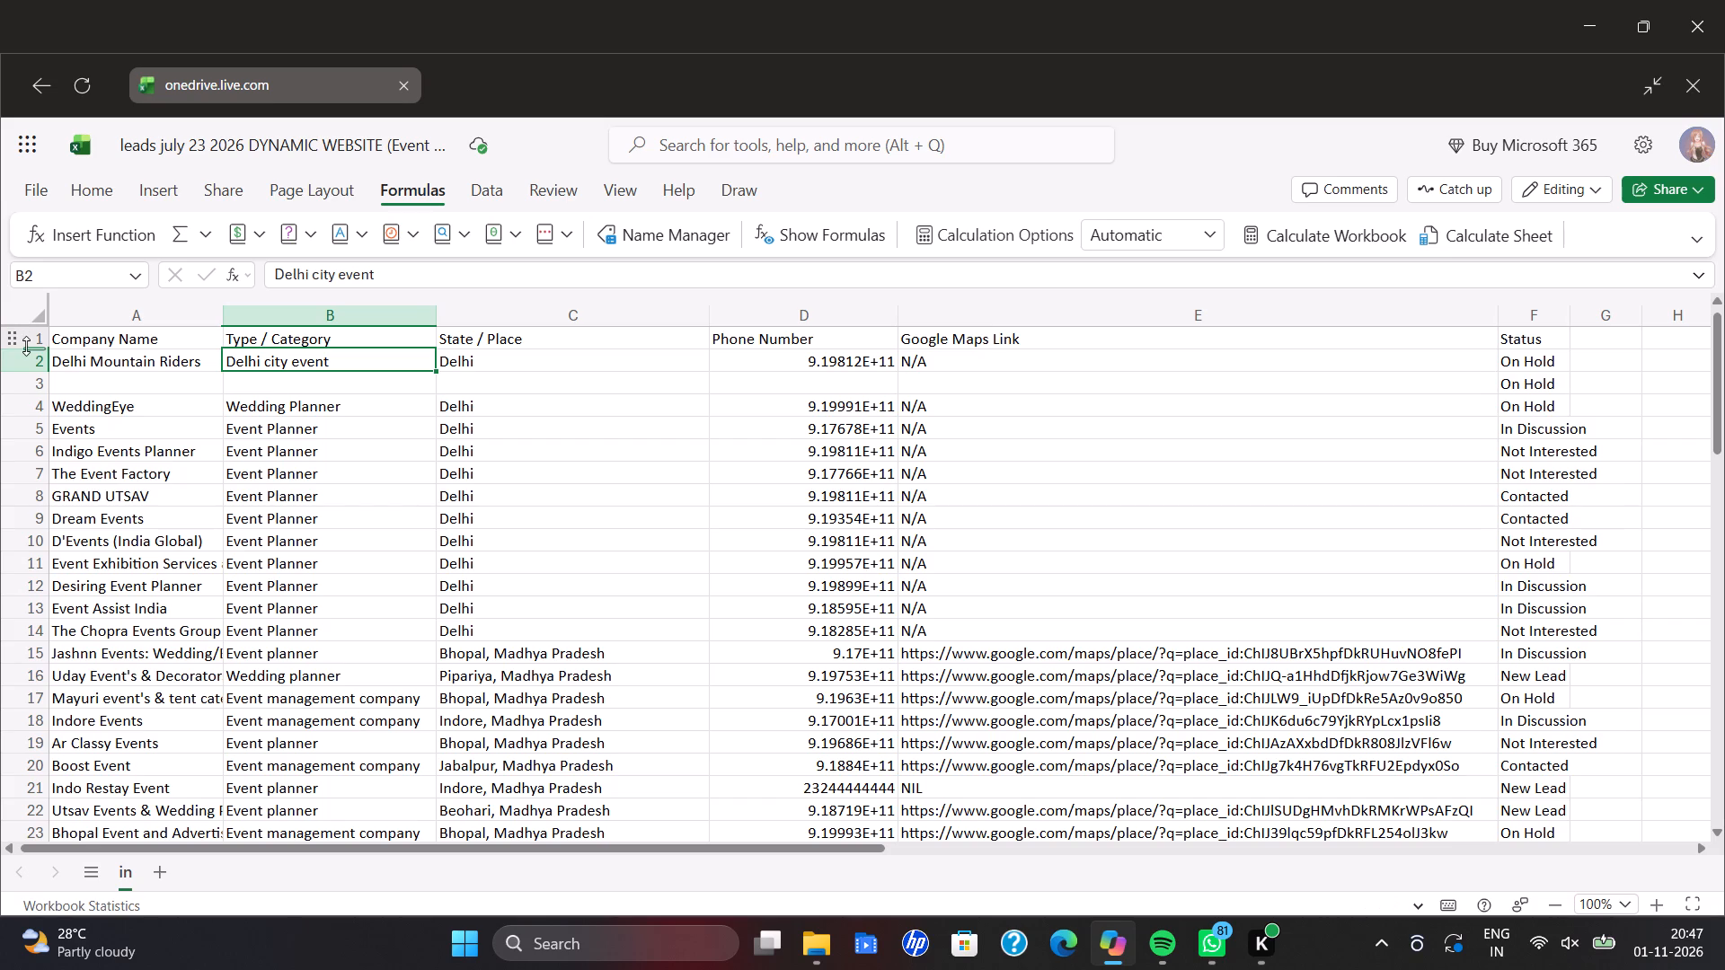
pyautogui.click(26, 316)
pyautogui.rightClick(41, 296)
# Clear the Company Name heading from cell A1.
pyautogui.click(108, 348)
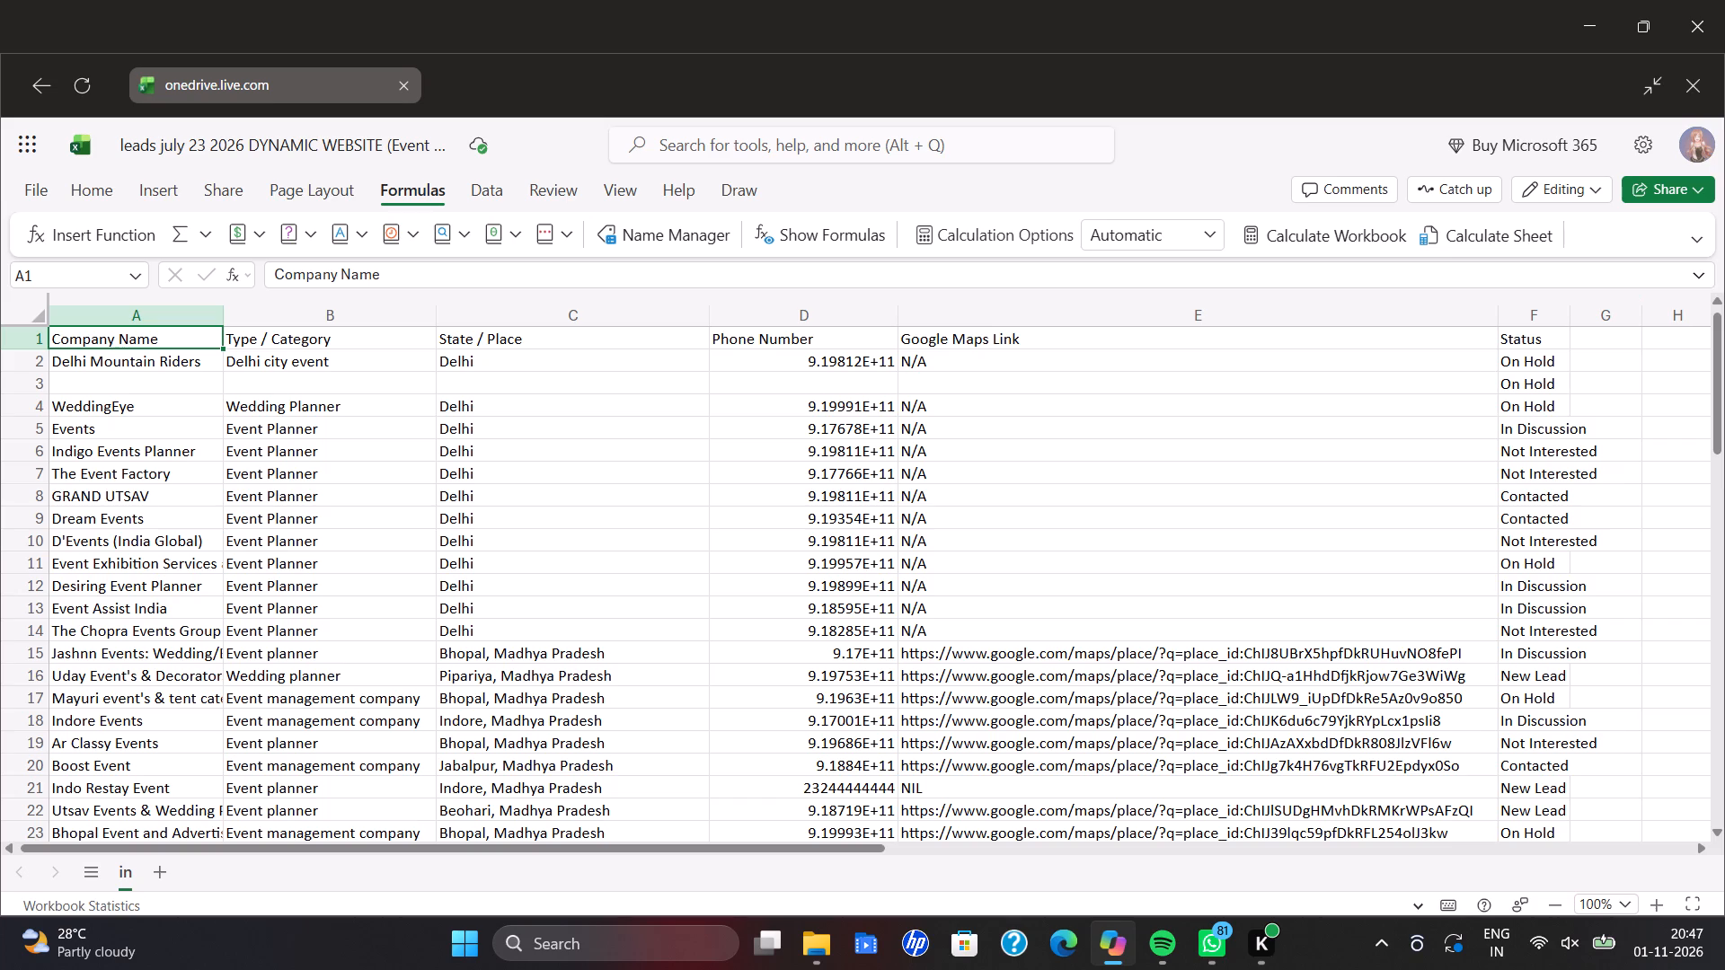
pyautogui.press('ctrl+super+Print')
pyautogui.press('Delete')
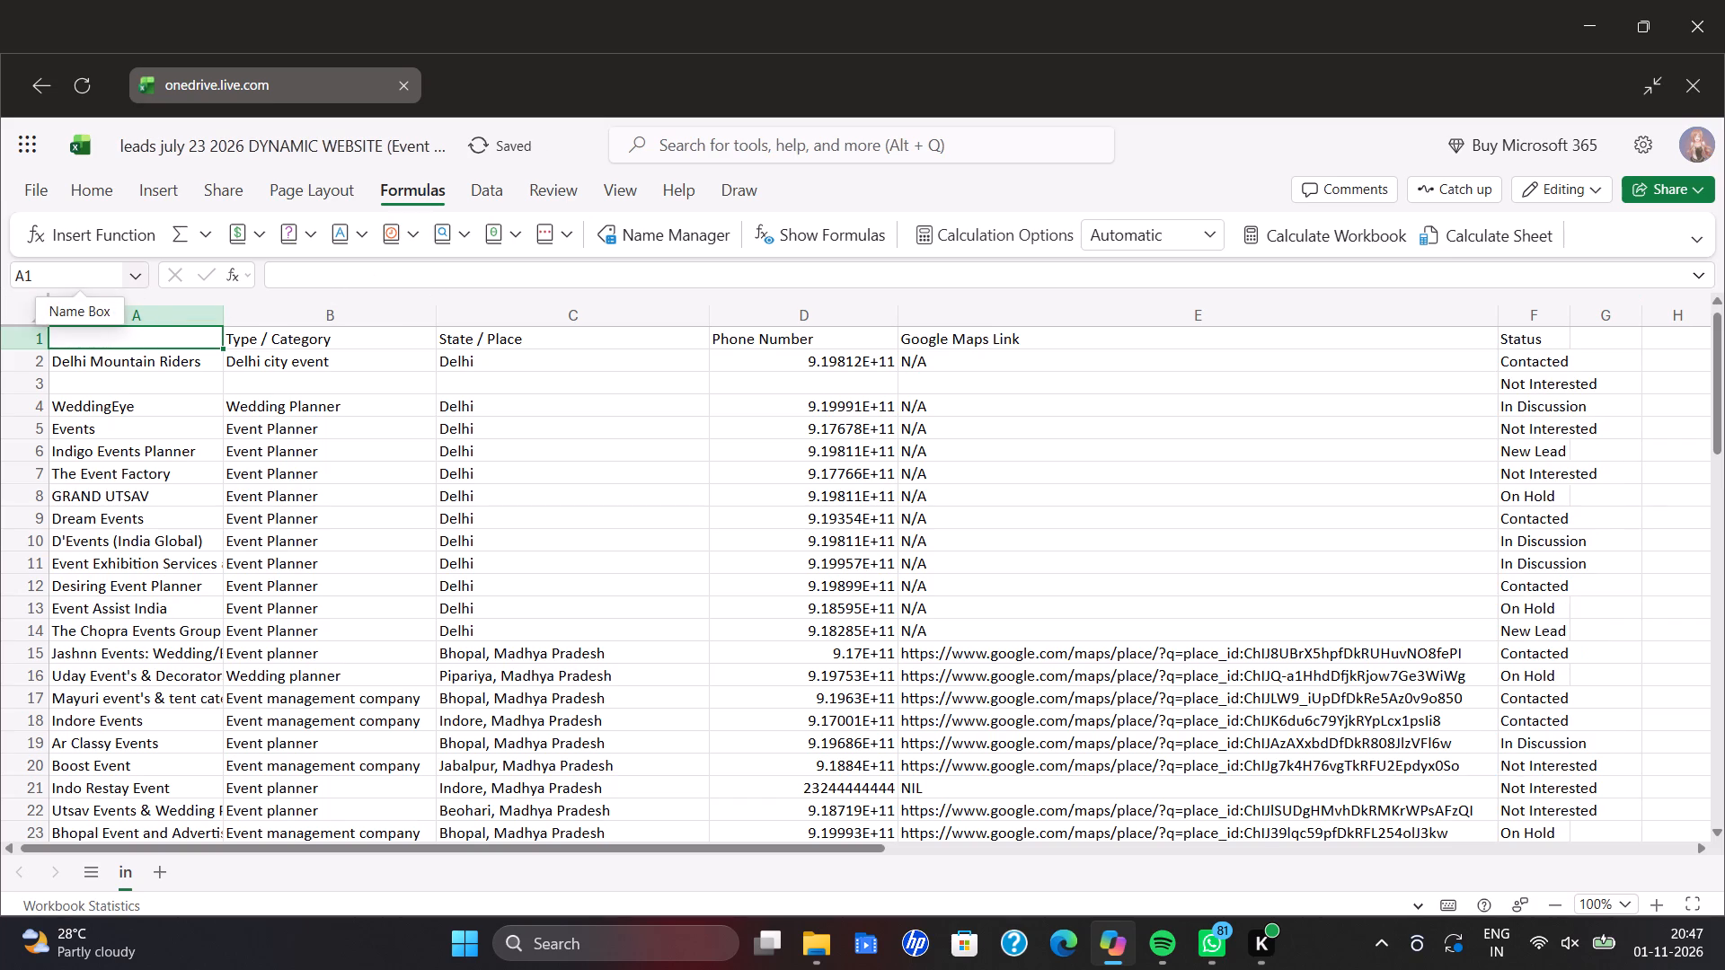
# Start a screenshot of the leads workbook with Snipping Tool and open the choice of capture shape.
pyautogui.press('Print')
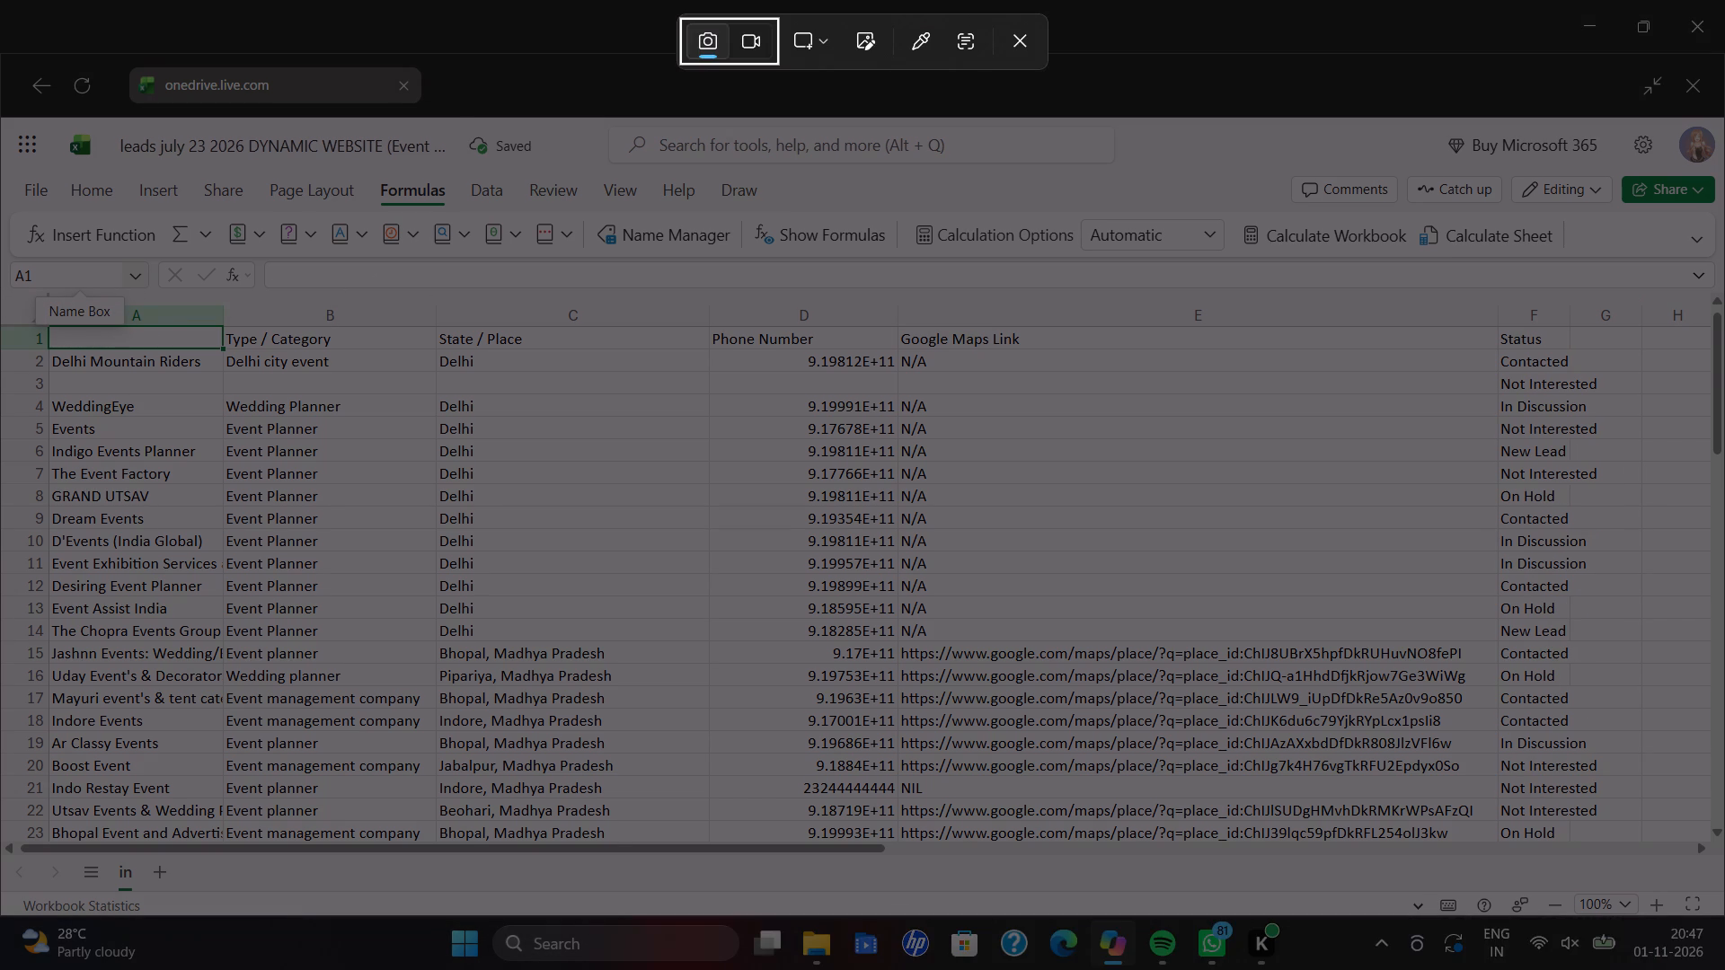
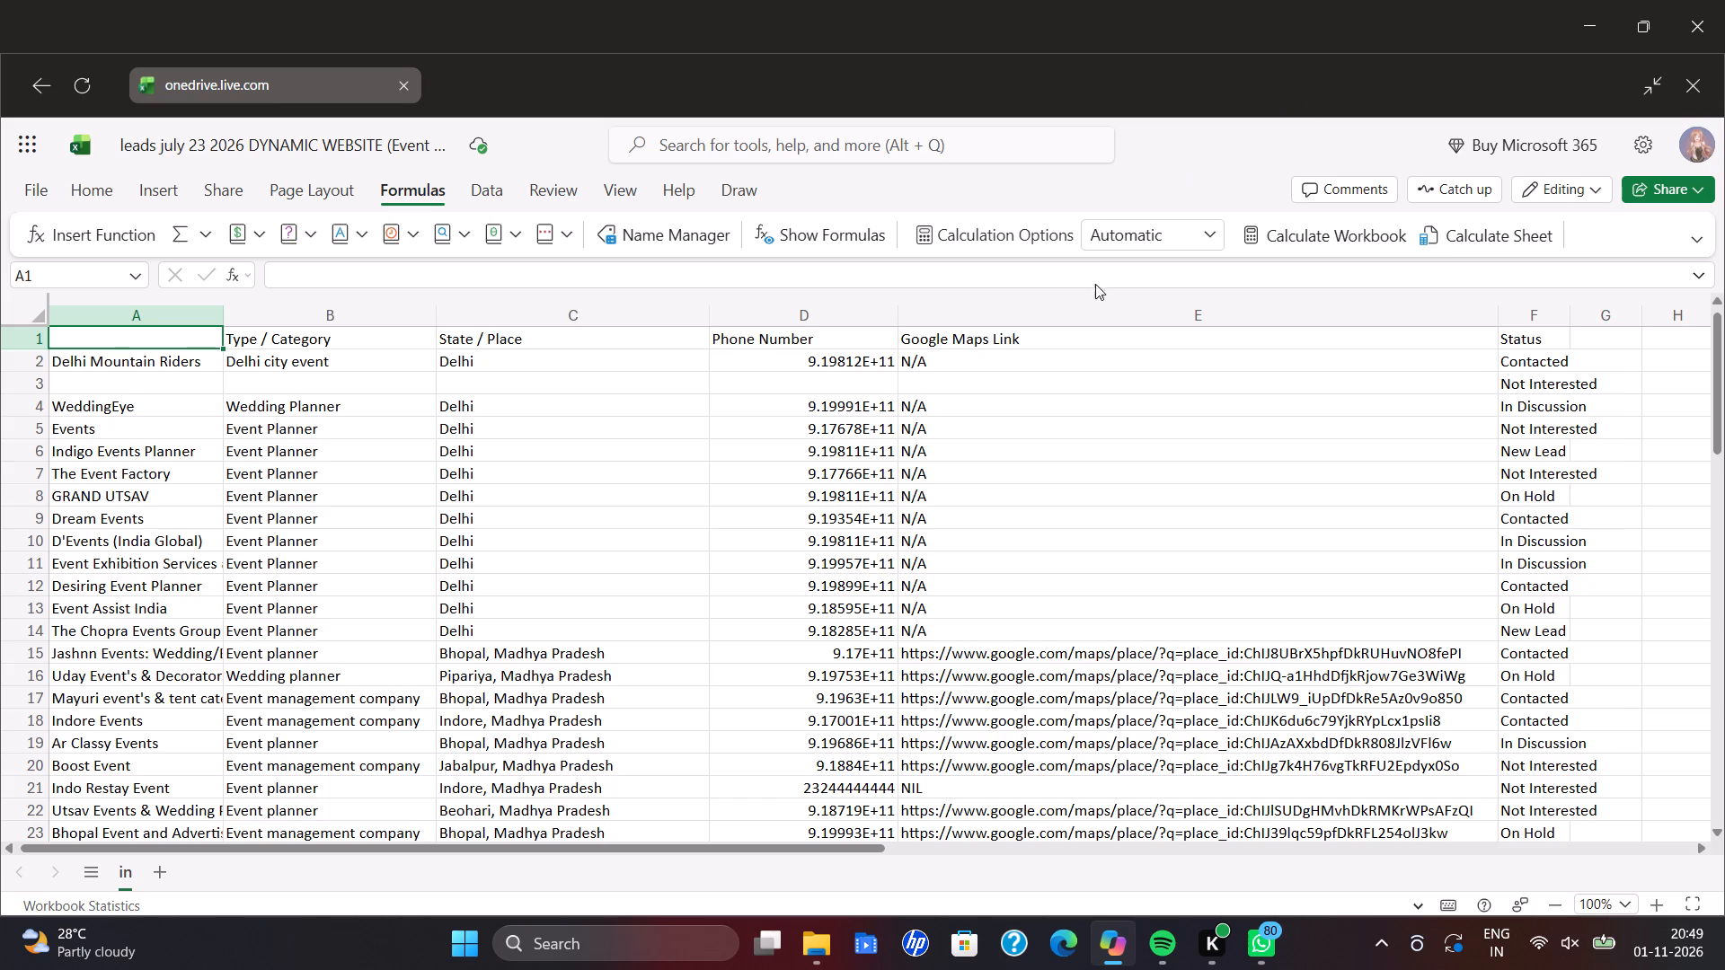
# Enter "Company" as the column header in the blank cell A1, above the company names.
pyautogui.click(175, 329)
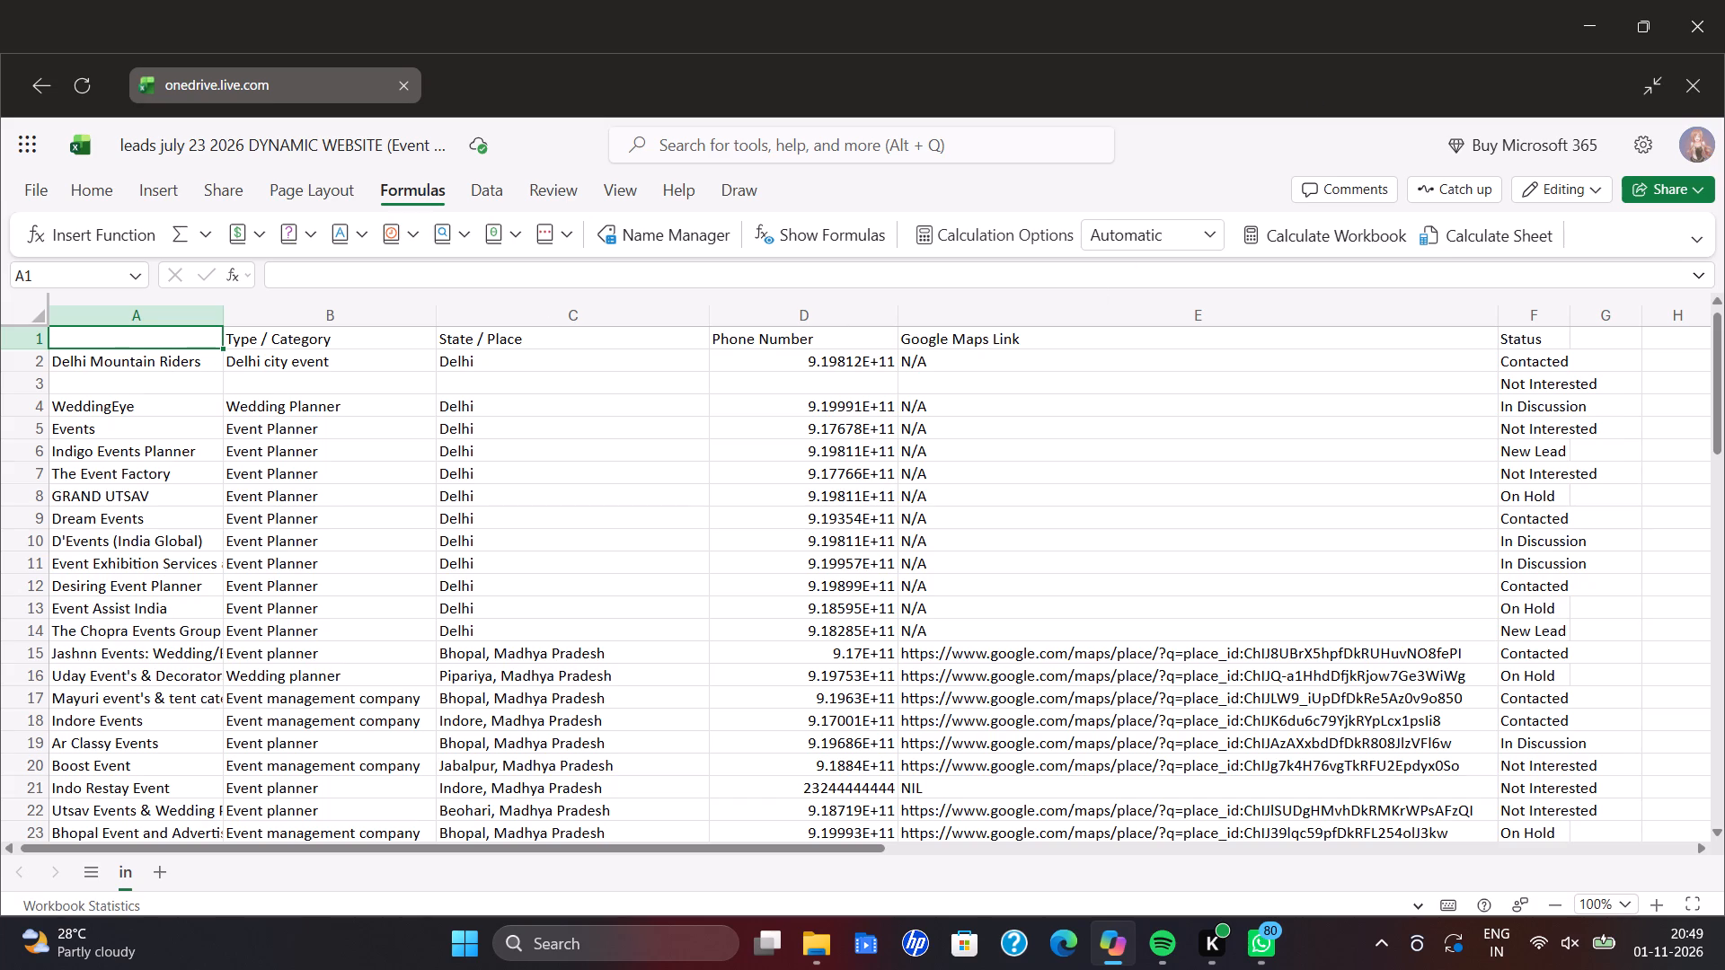
pyautogui.doubleClick(174, 340)
pyautogui.hotkey('shift', 'c')
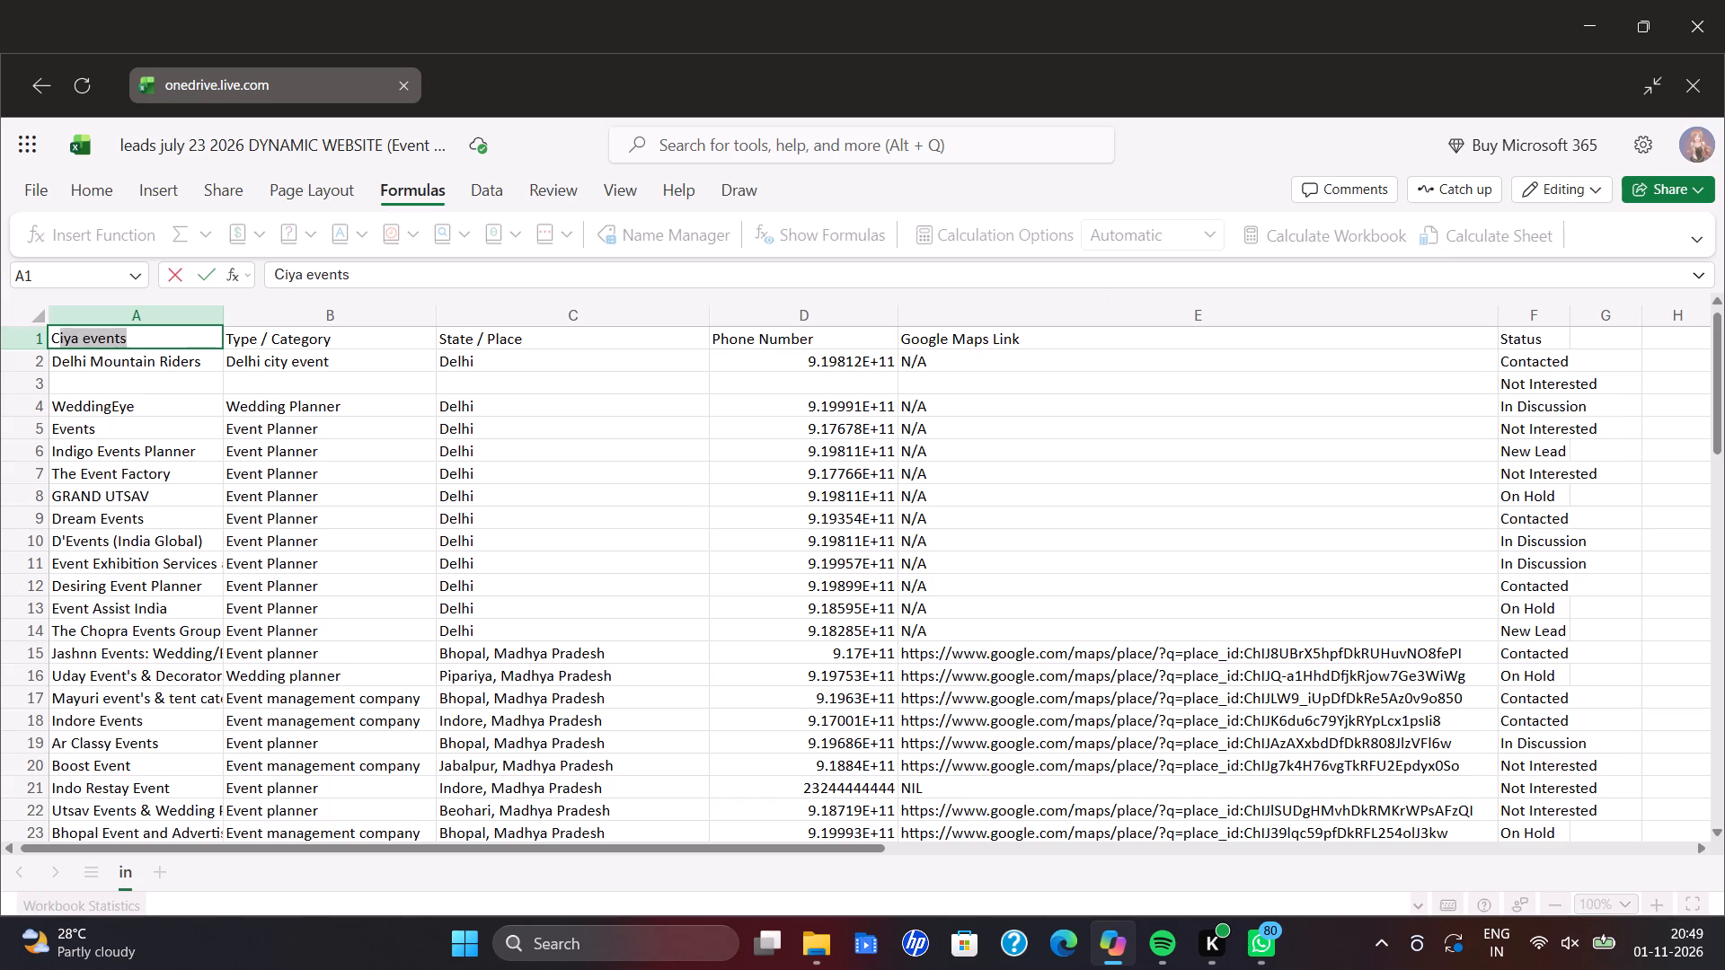
pyautogui.write('ompan')
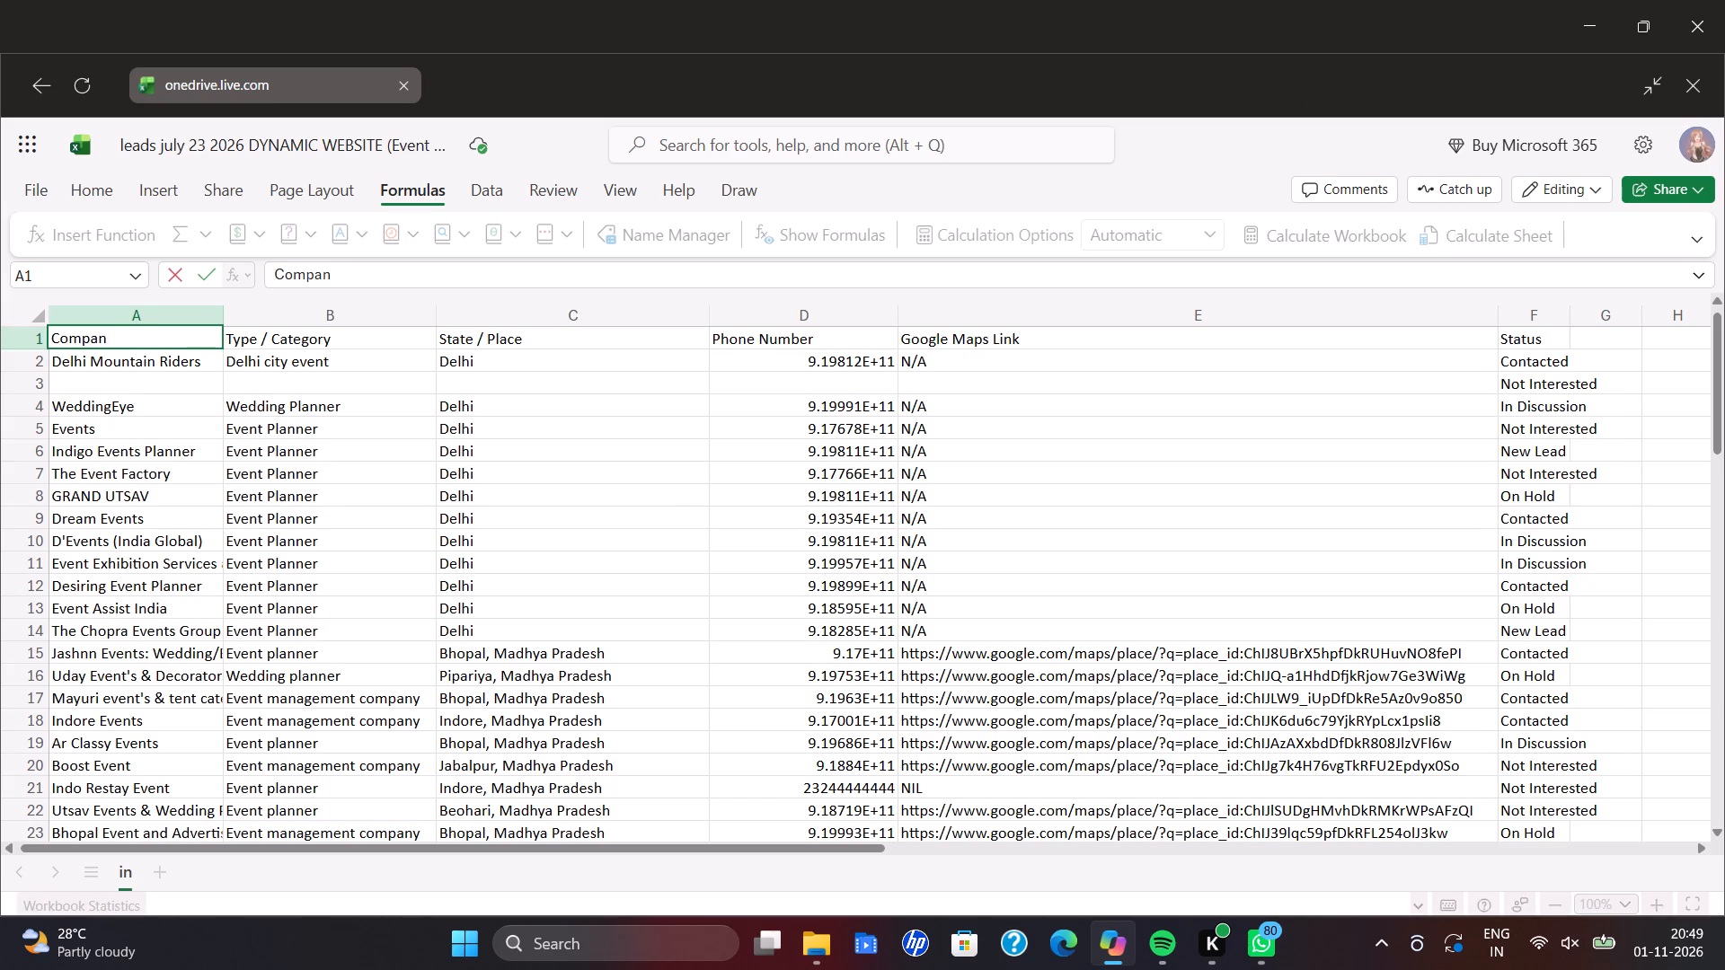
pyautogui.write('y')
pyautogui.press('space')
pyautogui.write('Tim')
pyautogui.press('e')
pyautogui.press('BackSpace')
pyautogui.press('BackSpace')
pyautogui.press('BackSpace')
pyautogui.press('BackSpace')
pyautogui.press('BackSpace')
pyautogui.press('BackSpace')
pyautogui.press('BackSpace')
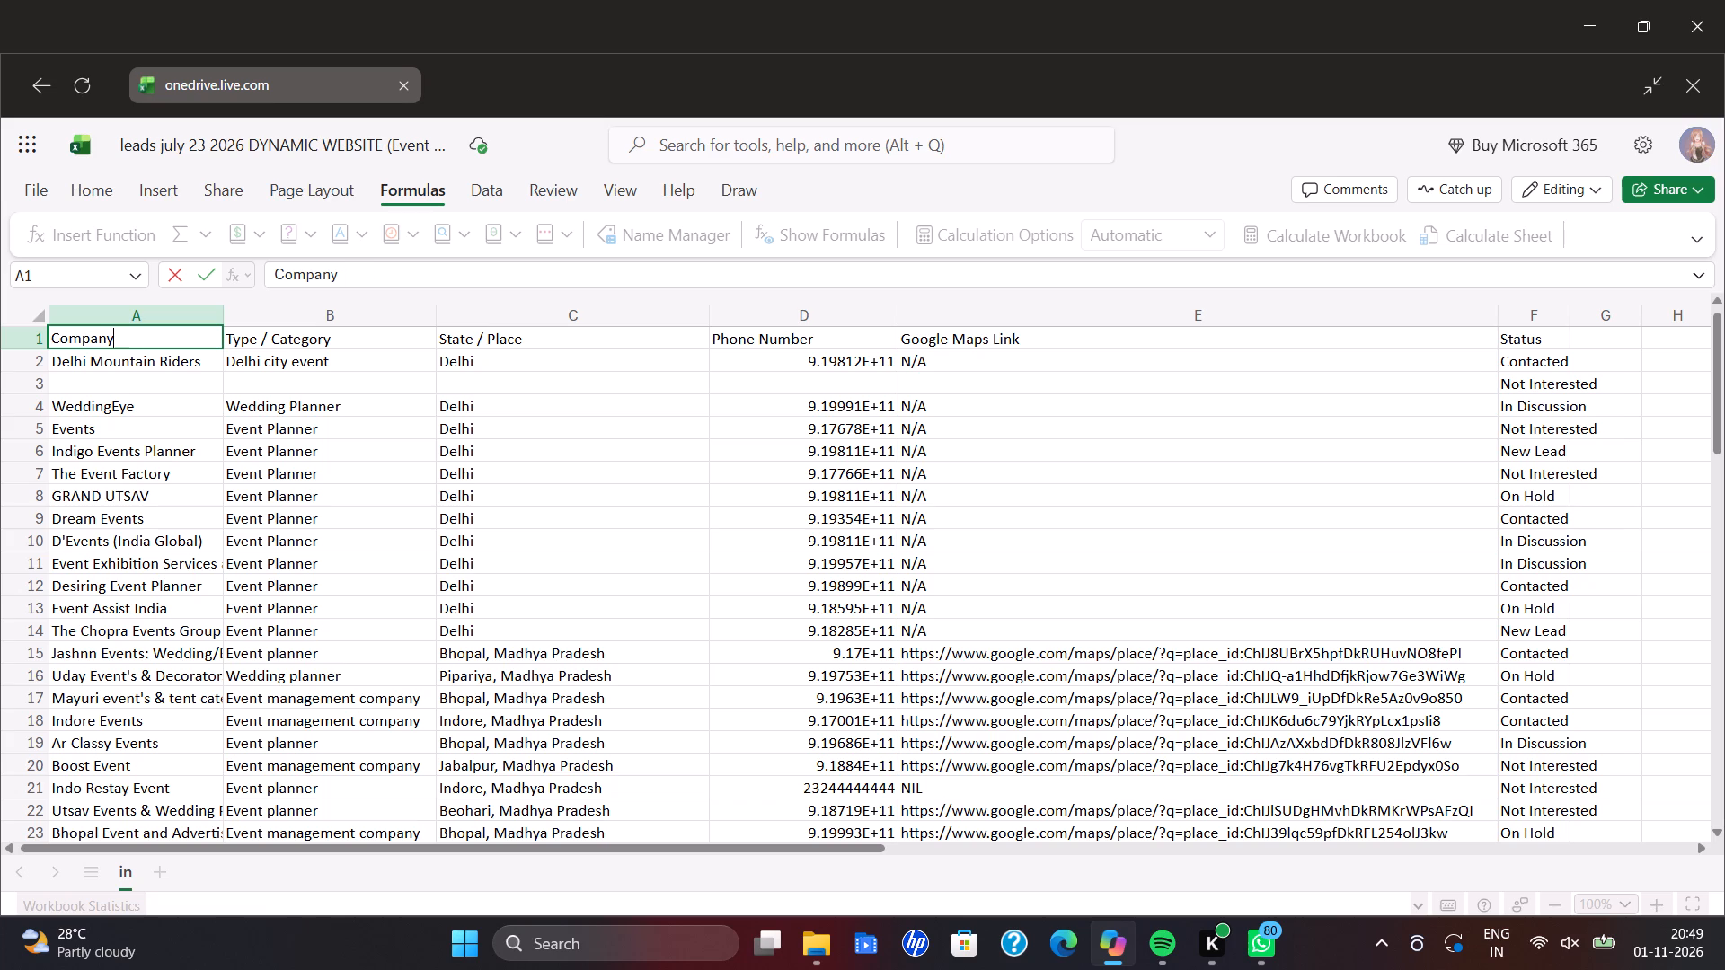
# Extend the header text in cell A1 so that it reads "Company name".
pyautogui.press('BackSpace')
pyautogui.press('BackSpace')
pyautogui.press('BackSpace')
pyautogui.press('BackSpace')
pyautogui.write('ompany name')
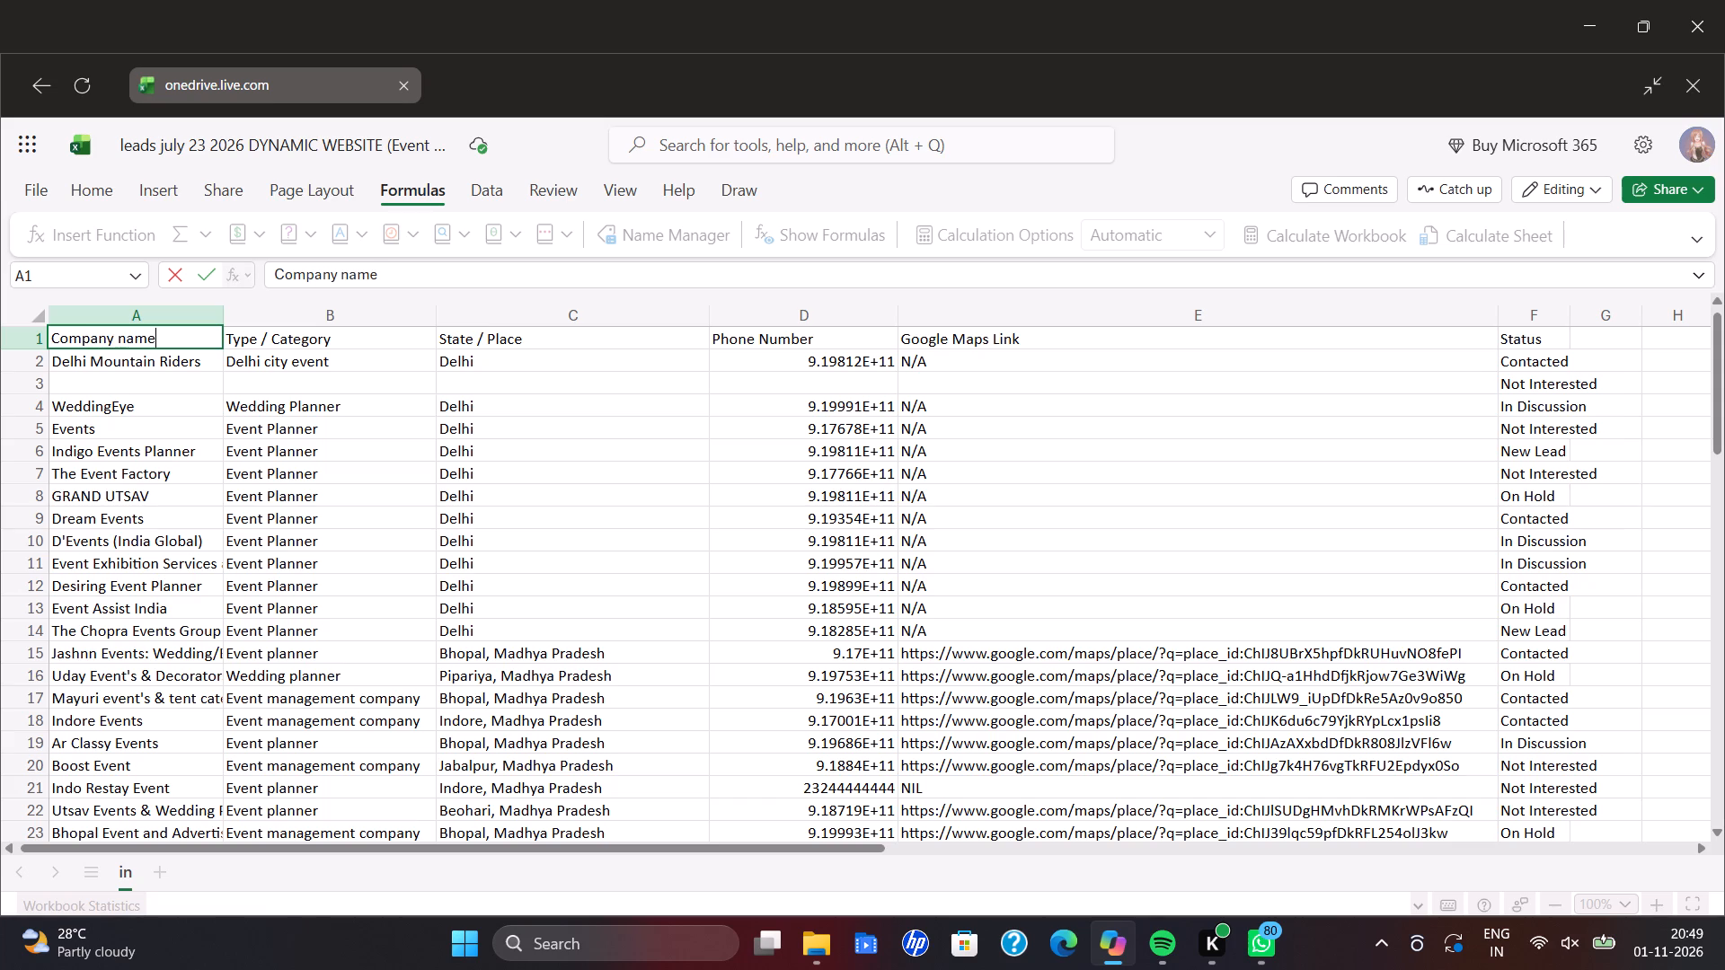
pyautogui.click(969, 272)
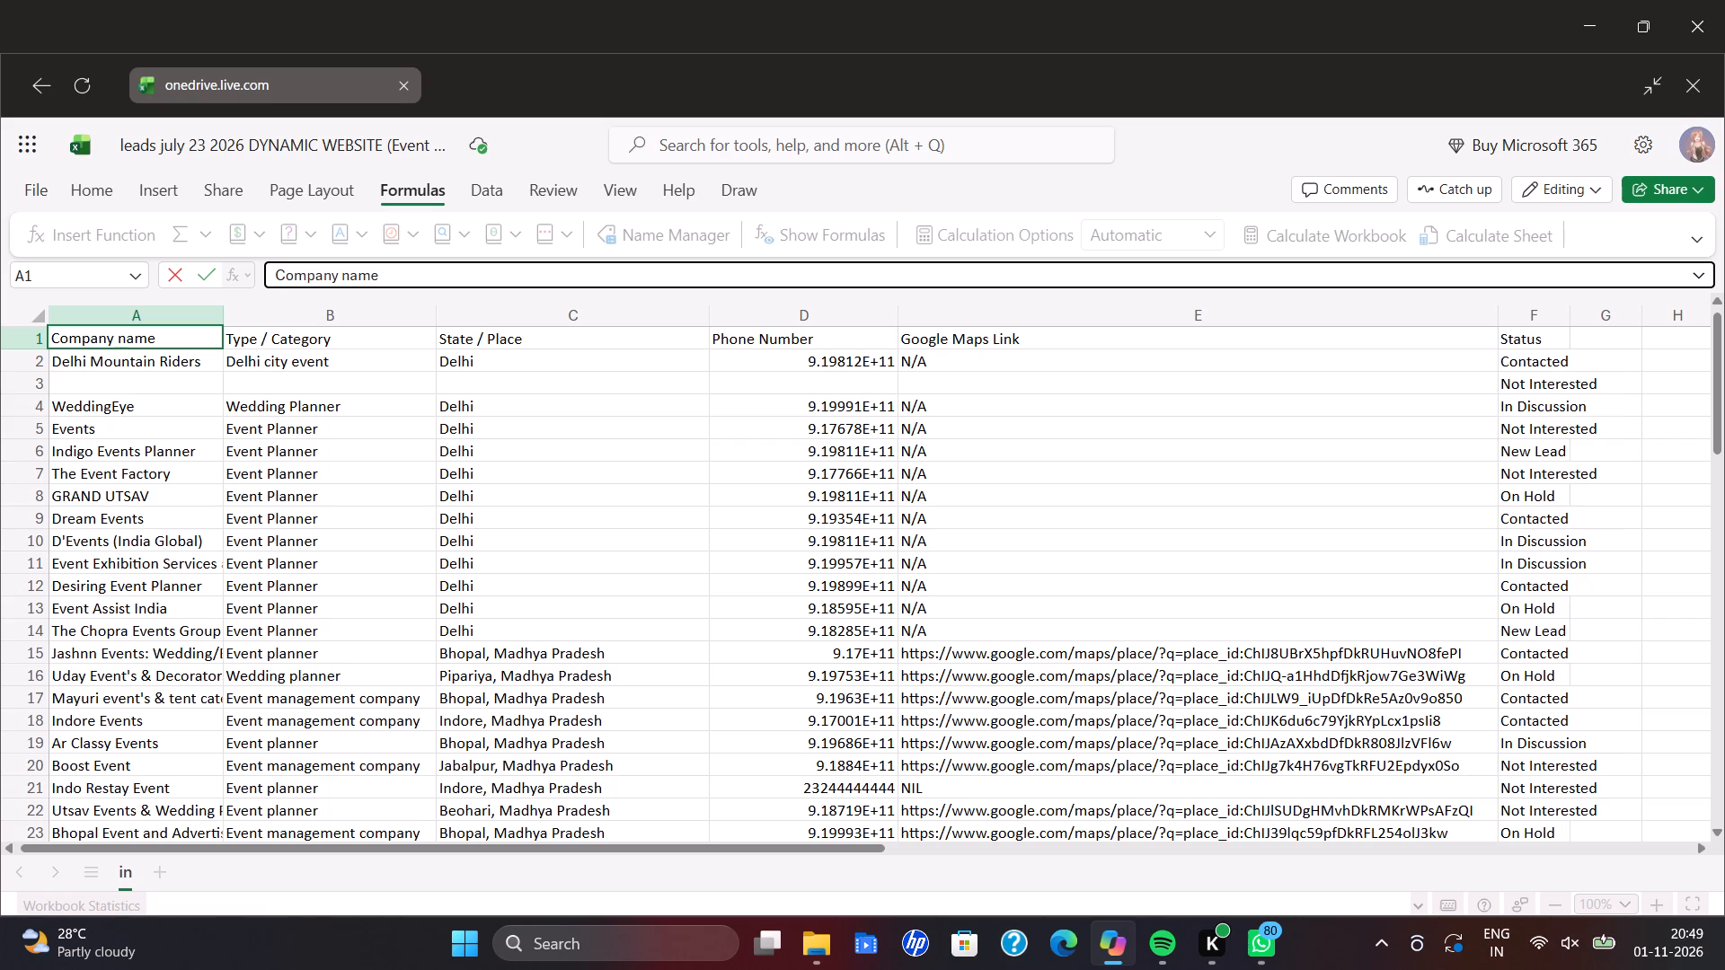